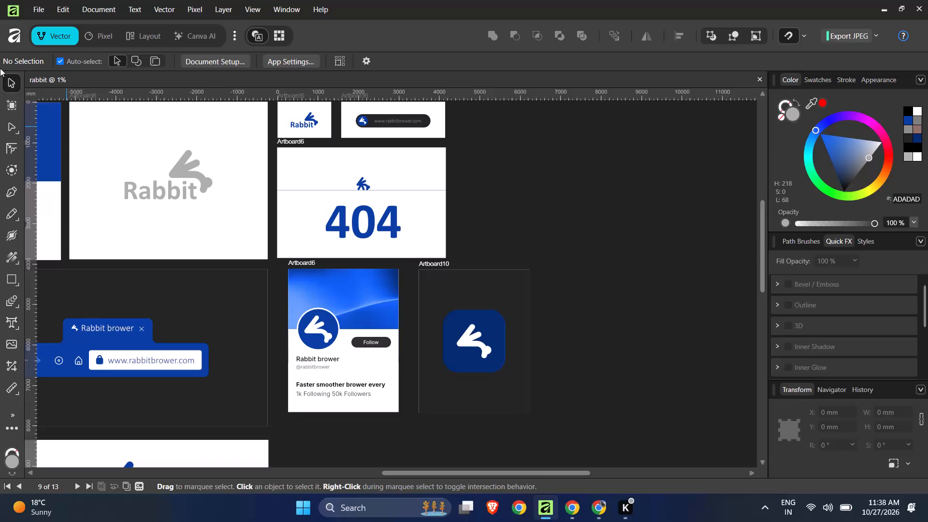
# Examine the Rabbit brand artboards and the free space around the social profile card and app icon.
pyautogui.keyDown('ctrl'); pyautogui.scroll(-1, 444, 251); pyautogui.keyUp('ctrl')
pyautogui.keyDown('ctrl'); pyautogui.scroll(1, 444, 251); pyautogui.keyUp('ctrl')
pyautogui.keyDown('ctrl'); pyautogui.scroll(-2, 444, 251); pyautogui.keyUp('ctrl')
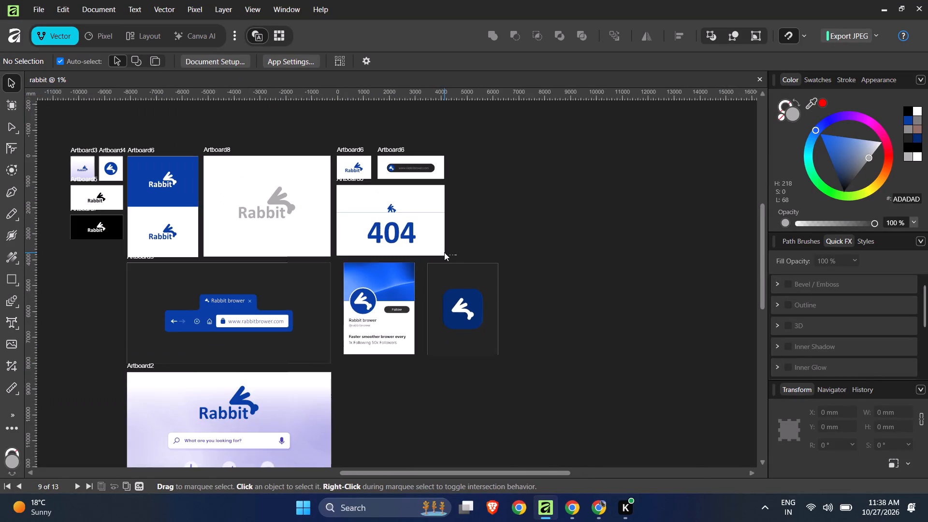
pyautogui.keyDown('ctrl'); pyautogui.scroll(5, 393, 200); pyautogui.keyUp('ctrl')
pyautogui.keyDown('ctrl'); pyautogui.scroll(1, 345, 217); pyautogui.keyUp('ctrl')
pyautogui.keyDown('ctrl'); pyautogui.scroll(-2, 365, 218); pyautogui.keyUp('ctrl')
pyautogui.keyDown('ctrl'); pyautogui.scroll(1, 365, 218); pyautogui.keyUp('ctrl')
pyautogui.keyDown('ctrl'); pyautogui.scroll(-1, 365, 218); pyautogui.keyUp('ctrl')
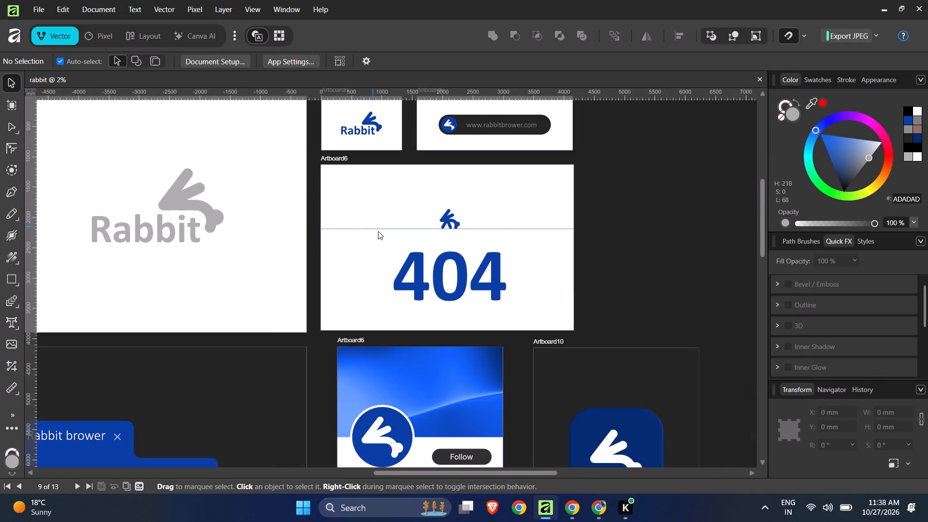
pyautogui.keyDown('ctrl'); pyautogui.scroll(6, 390, 239); pyautogui.keyUp('ctrl')
pyautogui.keyDown('ctrl'); pyautogui.scroll(-2, 421, 264); pyautogui.keyUp('ctrl')
pyautogui.keyDown('ctrl'); pyautogui.scroll(3, 421, 264); pyautogui.keyUp('ctrl')
pyautogui.keyDown('ctrl'); pyautogui.scroll(-1, 420, 264); pyautogui.keyUp('ctrl')
pyautogui.keyDown('ctrl'); pyautogui.scroll(1, 420, 264); pyautogui.keyUp('ctrl')
pyautogui.keyDown('ctrl'); pyautogui.scroll(-4, 420, 264); pyautogui.keyUp('ctrl')
pyautogui.keyDown('ctrl'); pyautogui.scroll(1, 420, 264); pyautogui.keyUp('ctrl')
pyautogui.keyDown('ctrl'); pyautogui.scroll(-6, 420, 264); pyautogui.keyUp('ctrl')
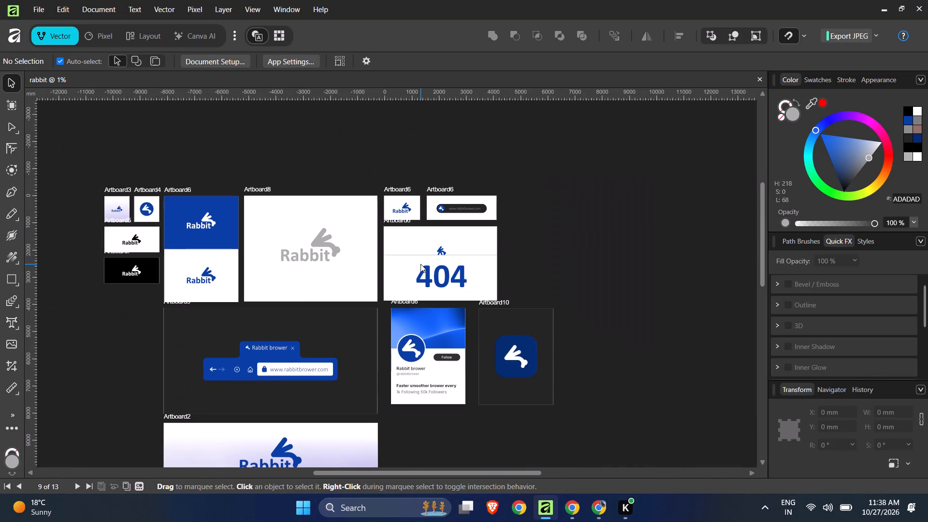
pyautogui.keyDown('ctrl'); pyautogui.scroll(4, 82, 235); pyautogui.keyUp('ctrl')
pyautogui.keyDown('ctrl'); pyautogui.scroll(-1, 83, 234); pyautogui.keyUp('ctrl')
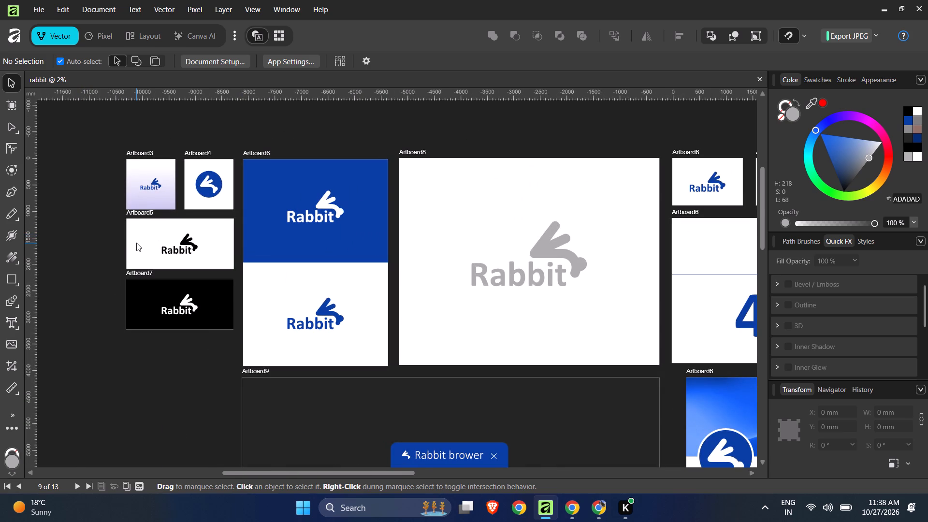
pyautogui.keyDown('ctrl'); pyautogui.scroll(2, 136, 243); pyautogui.keyUp('ctrl')
pyautogui.keyDown('ctrl'); pyautogui.scroll(-4, 137, 243); pyautogui.keyUp('ctrl')
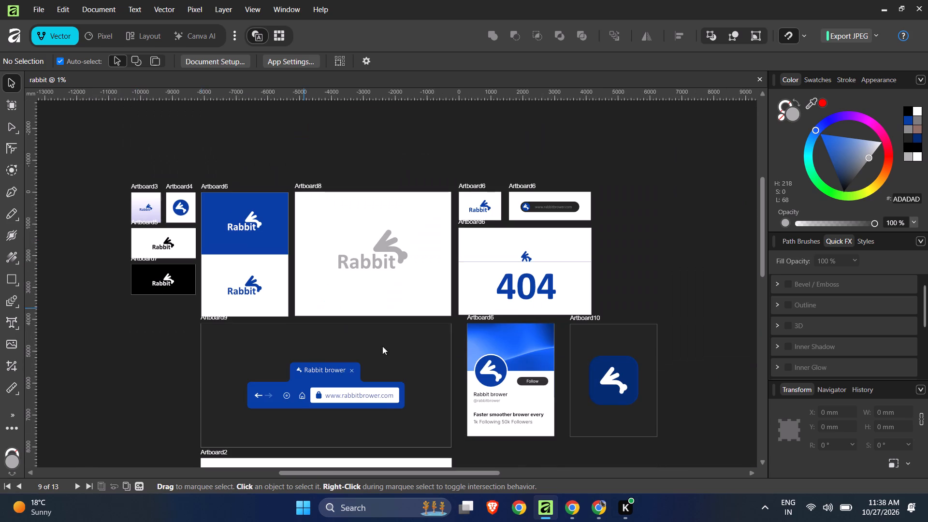
pyautogui.keyDown('ctrl'); pyautogui.scroll(1, 398, 420); pyautogui.keyUp('ctrl')
pyautogui.keyDown('ctrl'); pyautogui.scroll(1, 333, 339); pyautogui.keyUp('ctrl')
pyautogui.keyDown('ctrl'); pyautogui.scroll(-2, 333, 339); pyautogui.keyUp('ctrl')
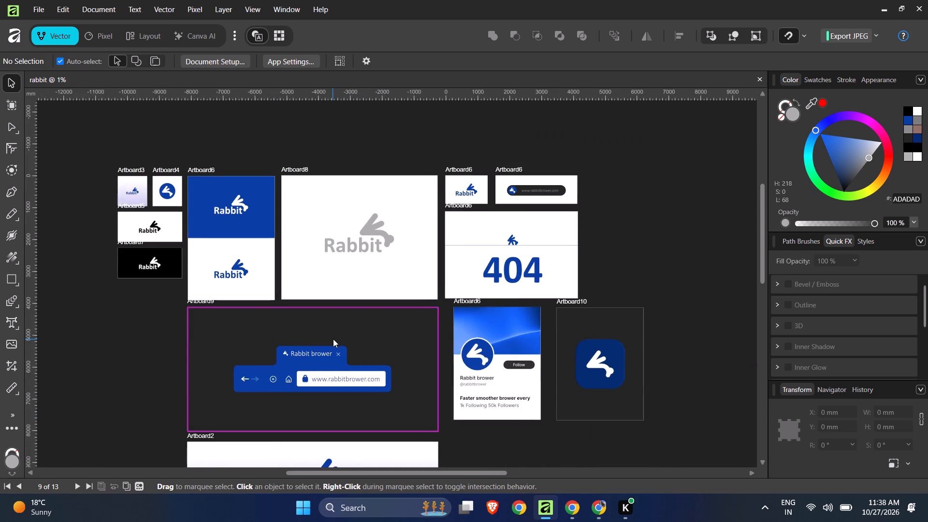
pyautogui.keyDown('ctrl'); pyautogui.scroll(-2, 333, 339); pyautogui.keyUp('ctrl')
pyautogui.keyDown('ctrl'); pyautogui.scroll(4, 587, 421); pyautogui.keyUp('ctrl')
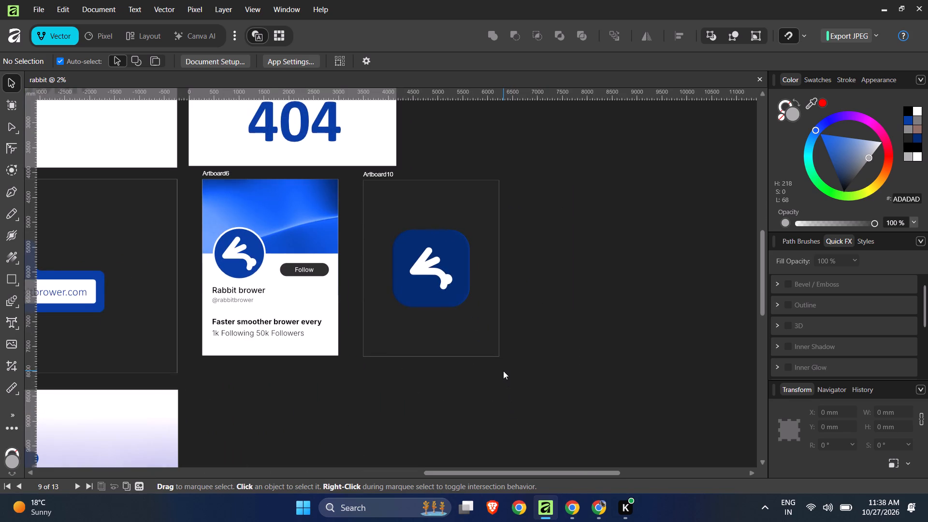
pyautogui.keyDown('ctrl'); pyautogui.scroll(-4, 426, 365); pyautogui.keyUp('ctrl')
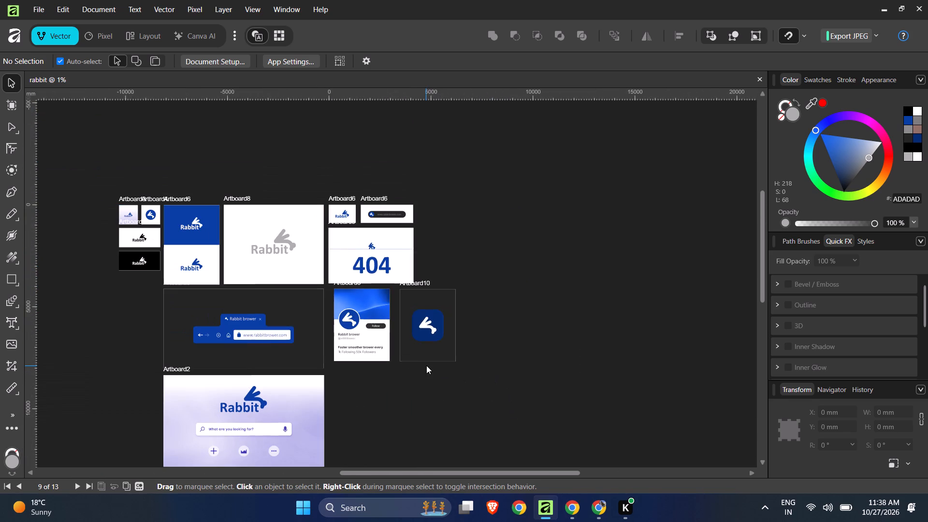
pyautogui.keyDown('ctrl'); pyautogui.scroll(2, 419, 376); pyautogui.keyUp('ctrl')
pyautogui.keyDown('ctrl'); pyautogui.scroll(-3, 430, 312); pyautogui.keyUp('ctrl')
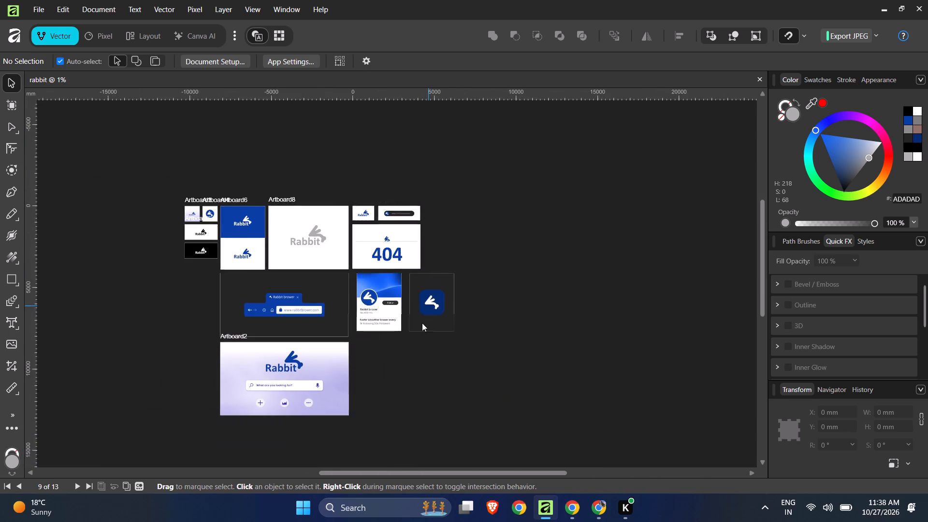
pyautogui.keyDown('ctrl'); pyautogui.scroll(2, 295, 457); pyautogui.keyUp('ctrl')
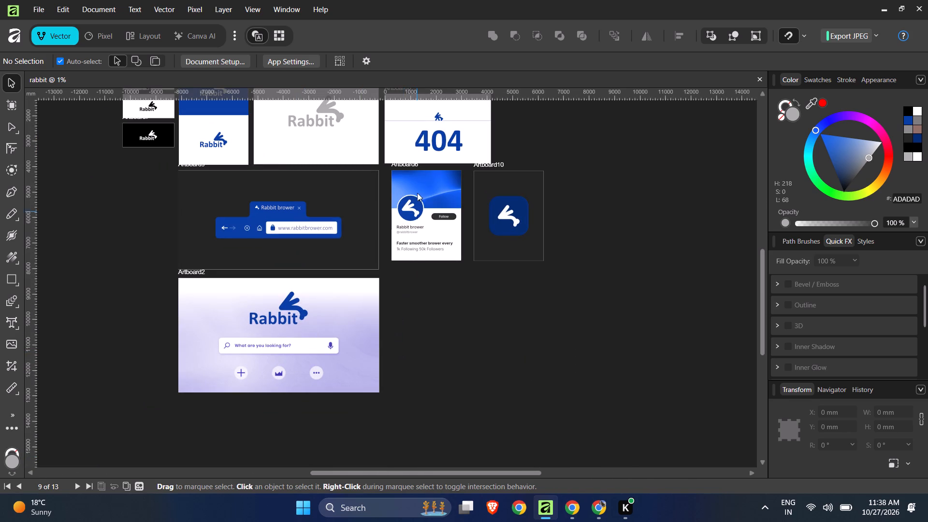
# Duplicate the social profile card artboard straight down, placing the copy beside Artboard2 with their top edges aligned.
pyautogui.click(406, 165)
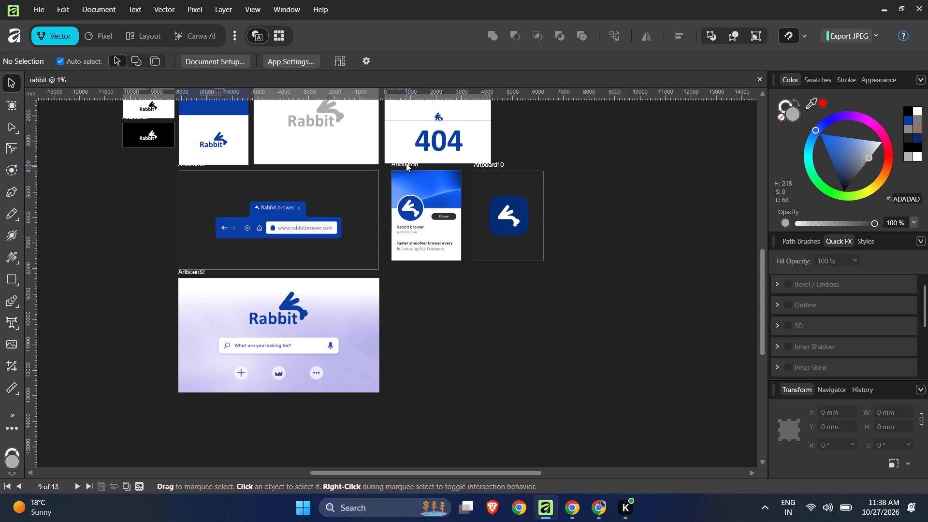
pyautogui.click(406, 163)
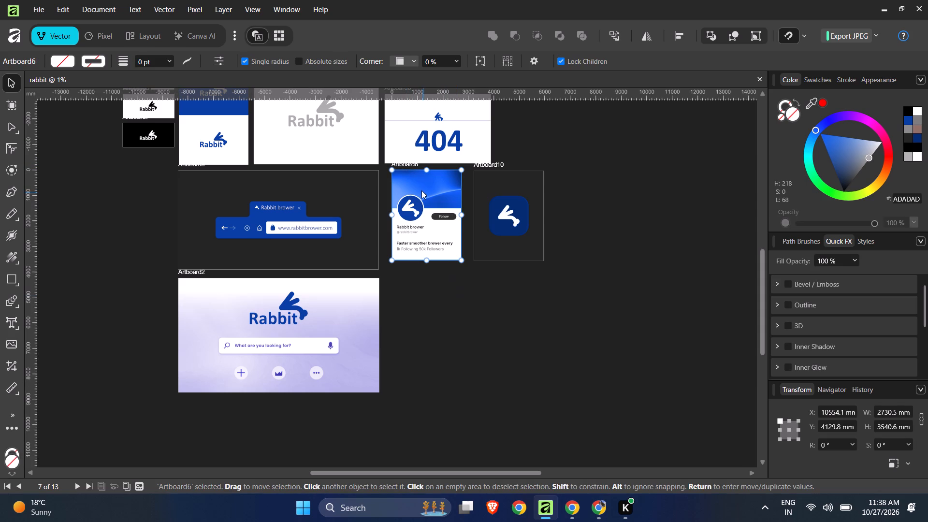
pyautogui.click(511, 415)
pyautogui.keyDown('ctrl'); pyautogui.scroll(-3, 479, 348); pyautogui.keyUp('ctrl')
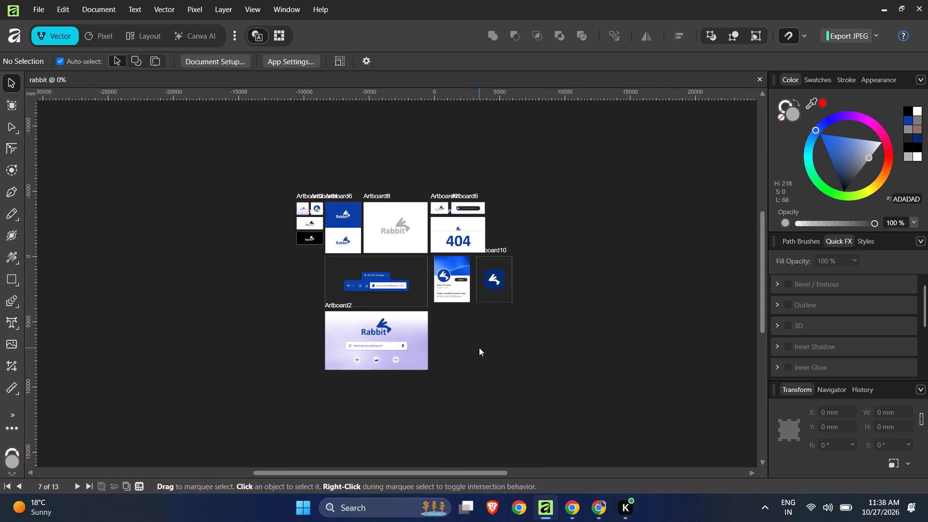
pyautogui.keyDown('ctrl'); pyautogui.scroll(5, 453, 302); pyautogui.keyUp('ctrl')
pyautogui.keyDown('ctrl'); pyautogui.scroll(1, 429, 159); pyautogui.keyUp('ctrl')
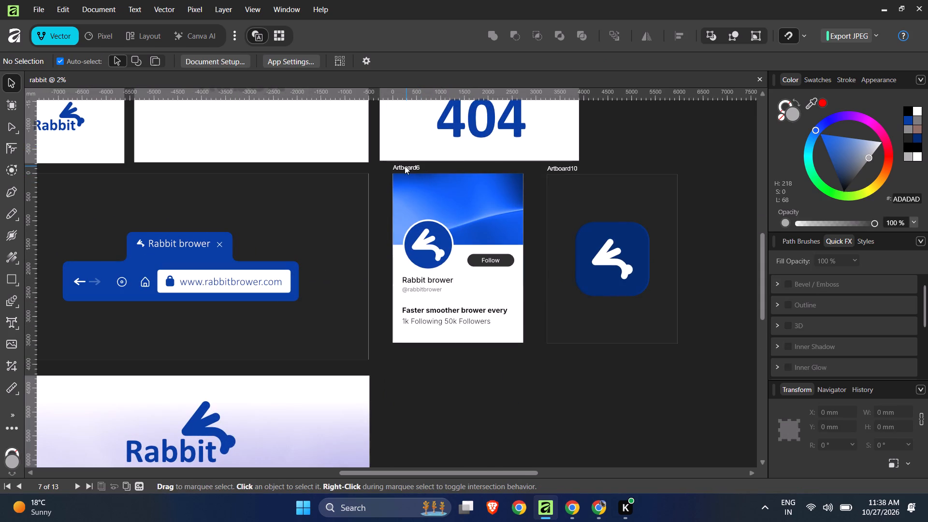
pyautogui.click(405, 166)
pyautogui.keyDown('alt'); pyautogui.moveTo(405, 166); pyautogui.dragTo(404, 478); pyautogui.keyUp('alt')
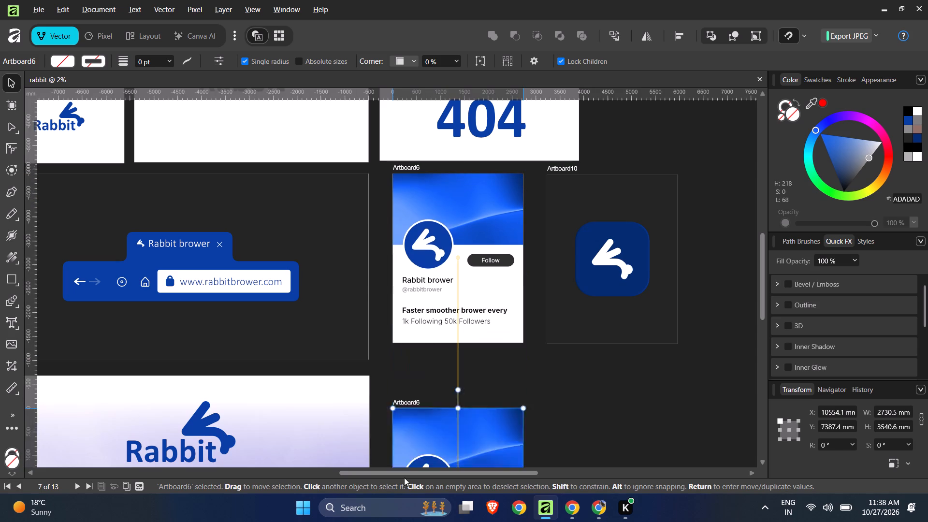
pyautogui.keyDown('alt'); pyautogui.moveTo(404, 478); pyautogui.dragTo(400, 369); pyautogui.keyUp('alt')
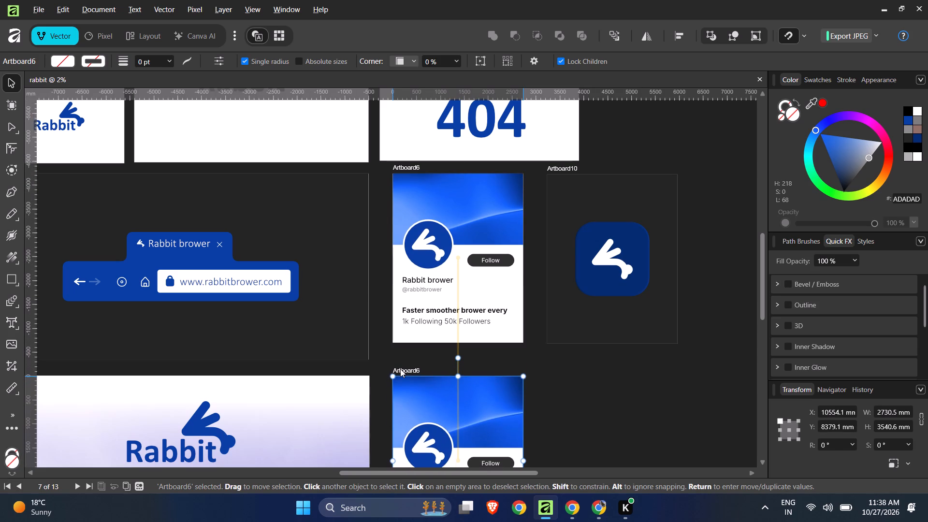
pyautogui.keyDown('alt'); pyautogui.moveTo(400, 369); pyautogui.dragTo(400, 369); pyautogui.keyUp('alt')
pyautogui.click(619, 382)
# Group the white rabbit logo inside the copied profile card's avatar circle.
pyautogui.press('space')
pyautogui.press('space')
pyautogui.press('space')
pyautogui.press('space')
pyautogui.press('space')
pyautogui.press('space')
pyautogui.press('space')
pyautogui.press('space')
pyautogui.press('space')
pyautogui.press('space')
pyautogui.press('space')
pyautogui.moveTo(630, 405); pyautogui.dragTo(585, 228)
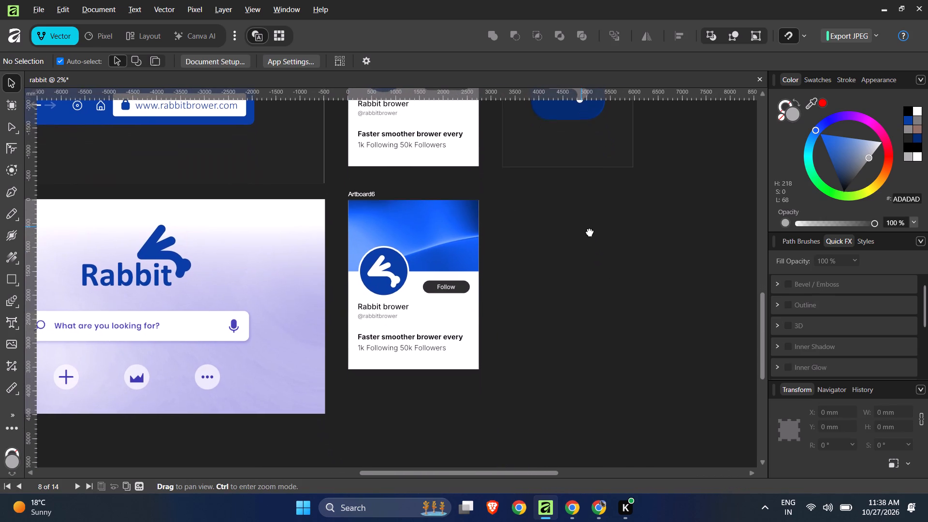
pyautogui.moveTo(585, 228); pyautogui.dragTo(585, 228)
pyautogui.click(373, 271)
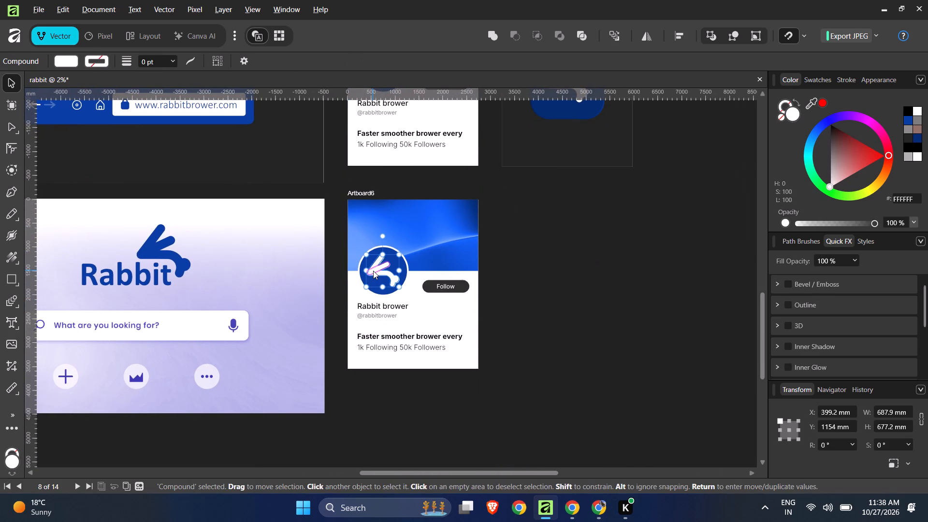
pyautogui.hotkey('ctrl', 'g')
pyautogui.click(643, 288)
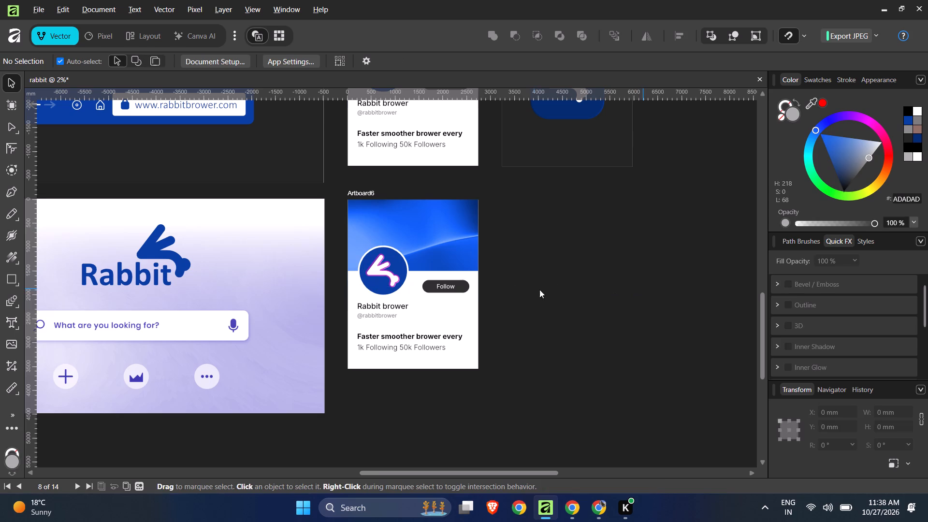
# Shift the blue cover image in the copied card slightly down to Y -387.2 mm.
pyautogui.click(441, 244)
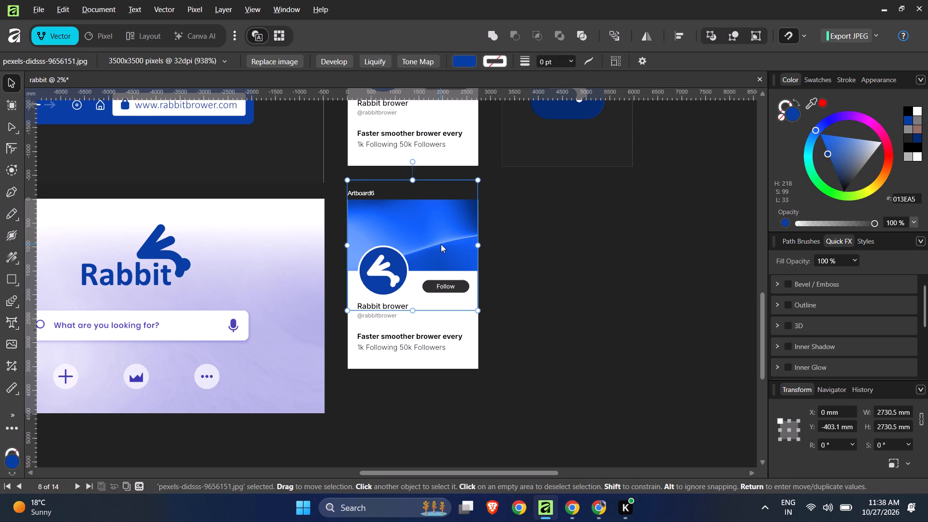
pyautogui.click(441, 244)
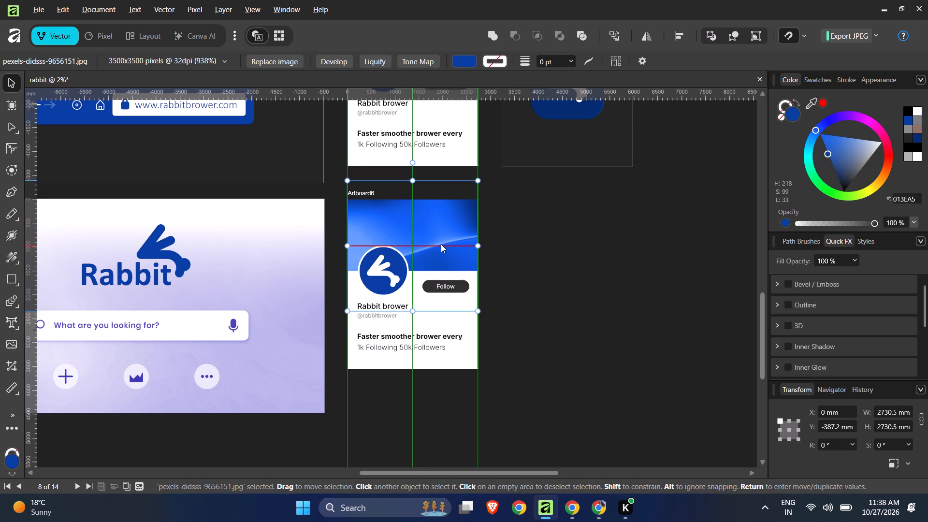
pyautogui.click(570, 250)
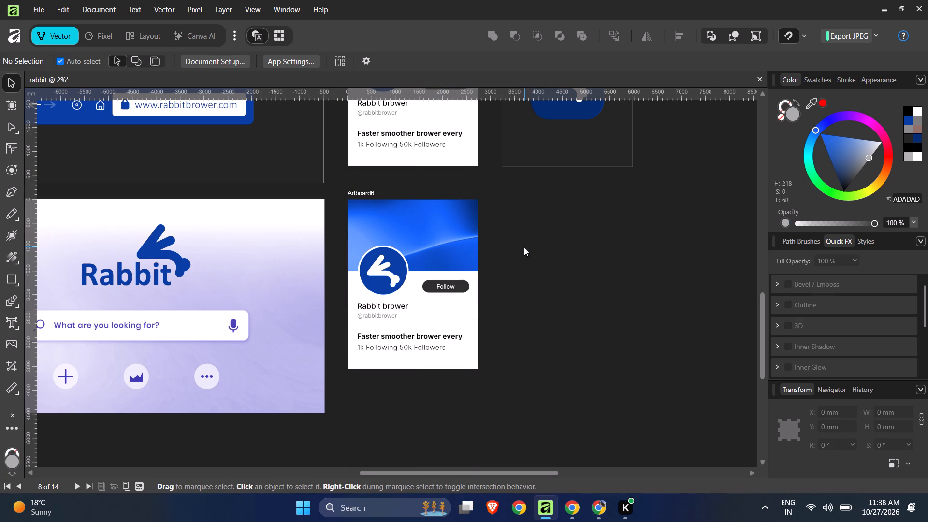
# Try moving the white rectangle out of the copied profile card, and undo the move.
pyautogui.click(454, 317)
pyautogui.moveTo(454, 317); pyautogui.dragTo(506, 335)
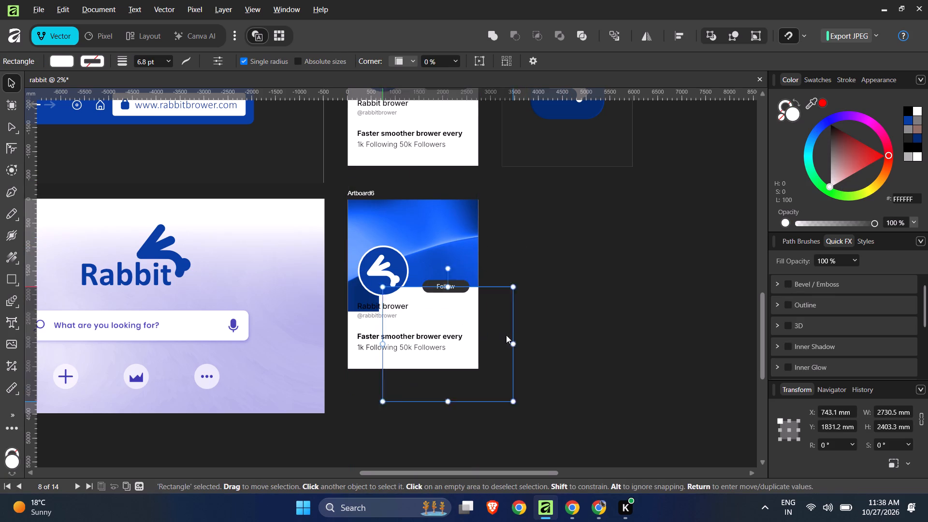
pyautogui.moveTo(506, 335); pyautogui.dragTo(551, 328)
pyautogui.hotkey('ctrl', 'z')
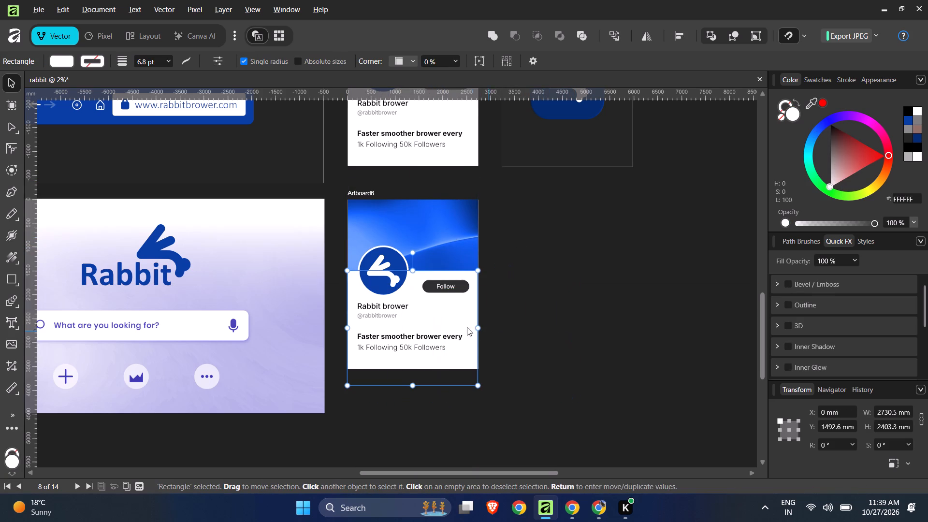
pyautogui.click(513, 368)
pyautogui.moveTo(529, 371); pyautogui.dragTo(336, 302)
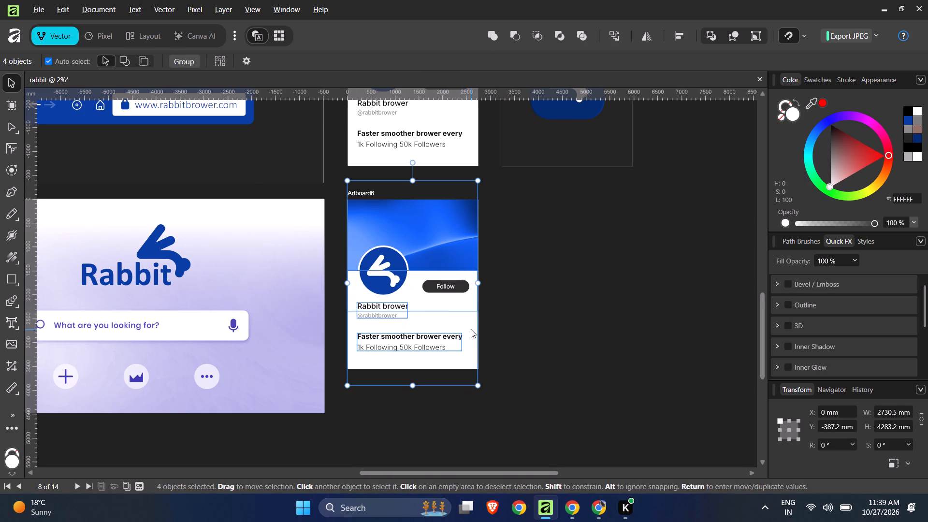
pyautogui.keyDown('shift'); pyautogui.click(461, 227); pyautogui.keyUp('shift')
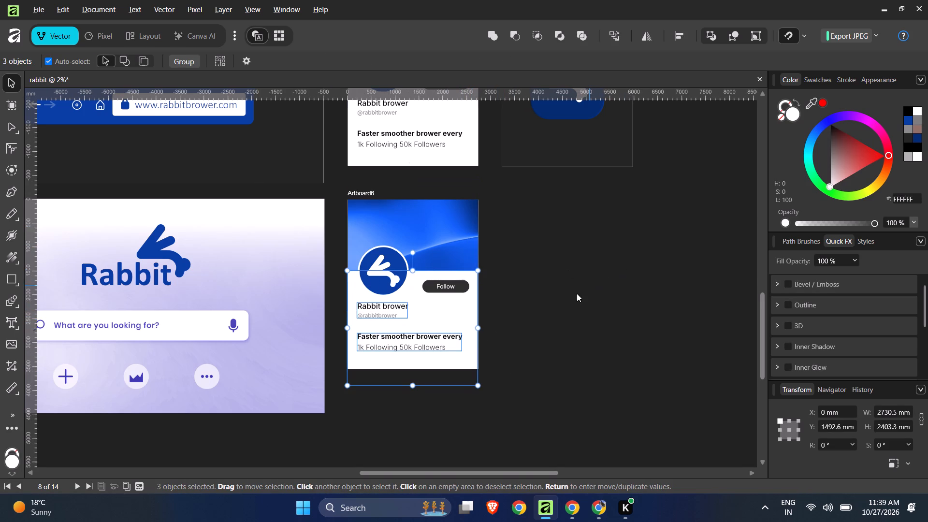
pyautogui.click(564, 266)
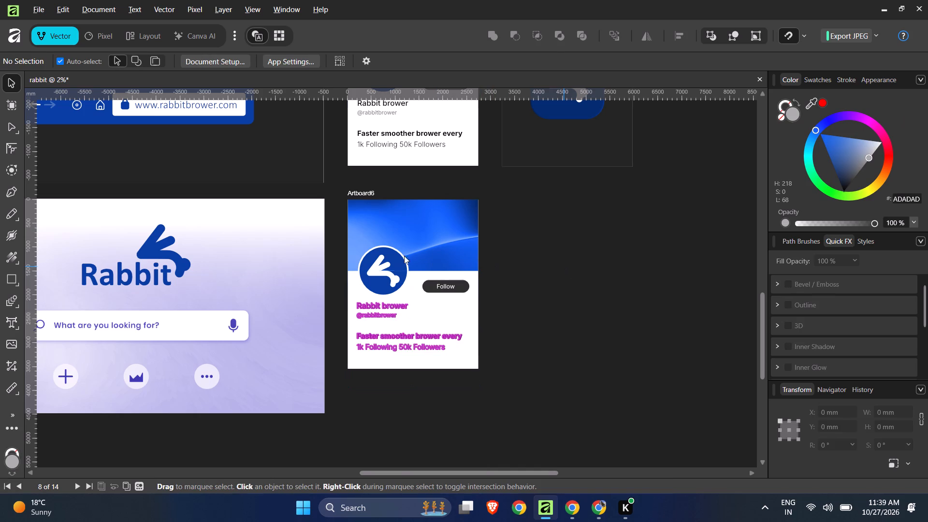
# Delete the avatar with its rabbit logo, the white rectangle and the blue cover image from the copied card.
pyautogui.click(332, 242)
pyautogui.moveTo(332, 242); pyautogui.dragTo(421, 298)
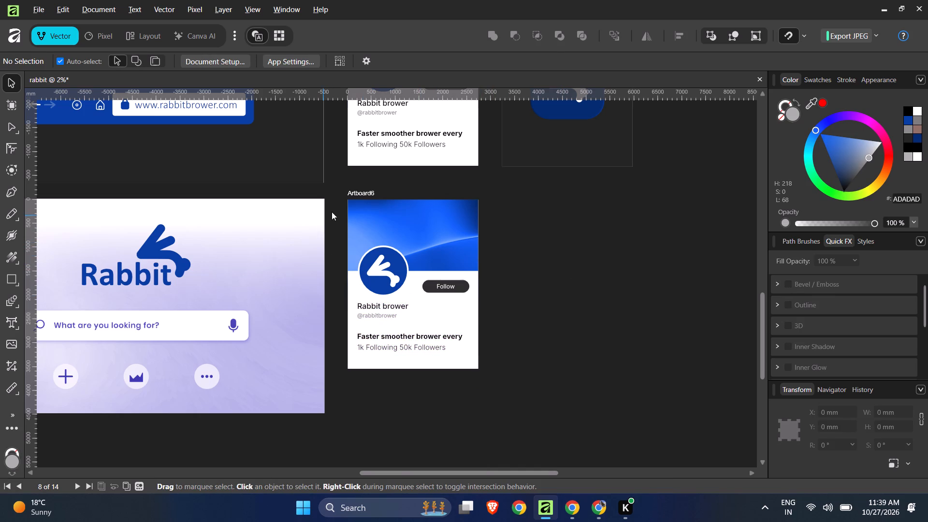
pyautogui.moveTo(336, 211); pyautogui.dragTo(414, 298)
pyautogui.keyDown('shift'); pyautogui.click(460, 242); pyautogui.keyUp('shift')
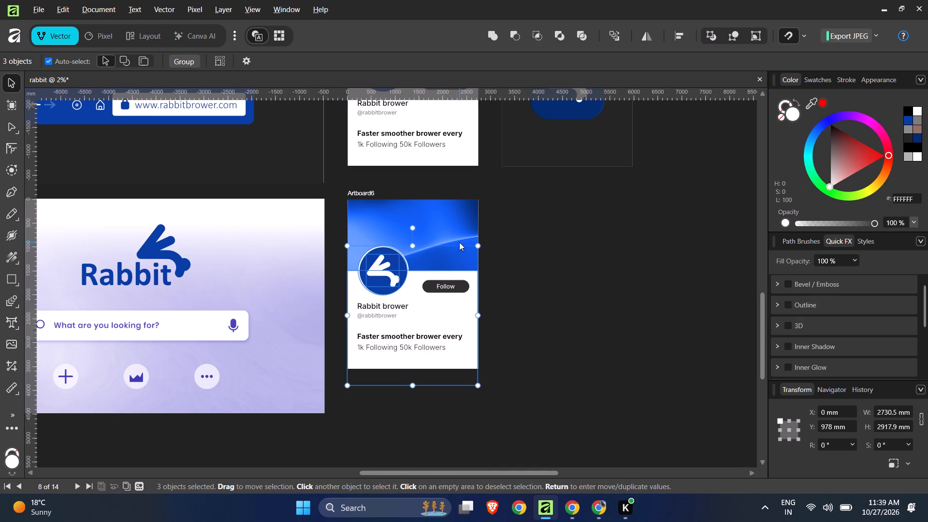
pyautogui.press('BackSpace')
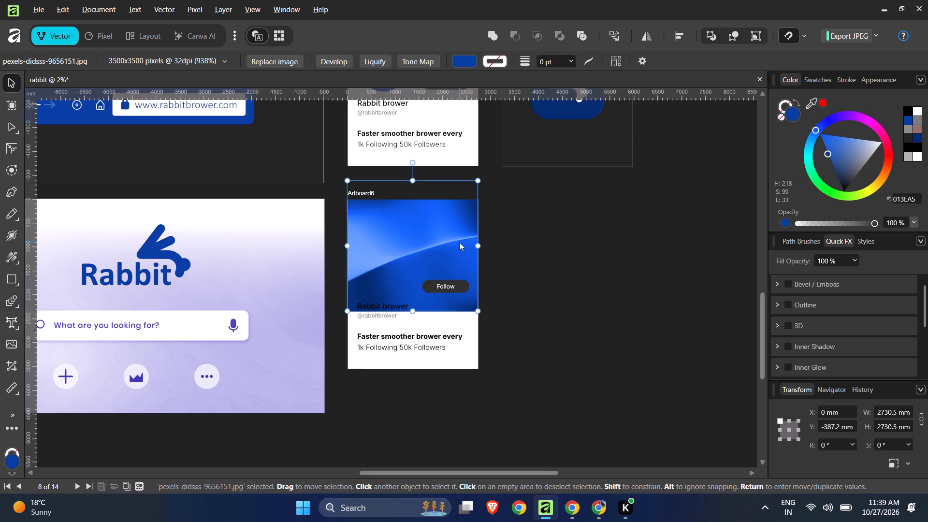
pyautogui.press('BackSpace')
pyautogui.click(631, 273)
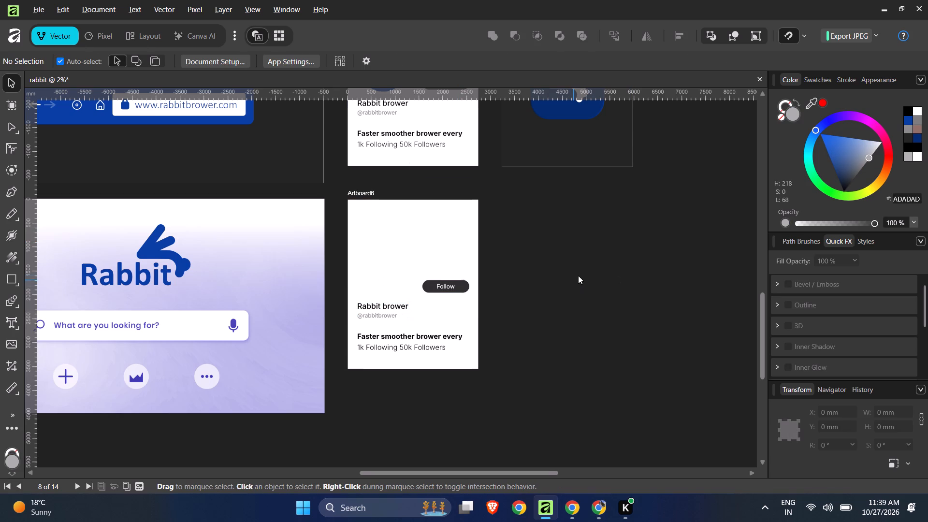
# Delete the Follow button and both text blocks from the copied card, leaving a blank artboard.
pyautogui.moveTo(587, 266); pyautogui.dragTo(412, 306)
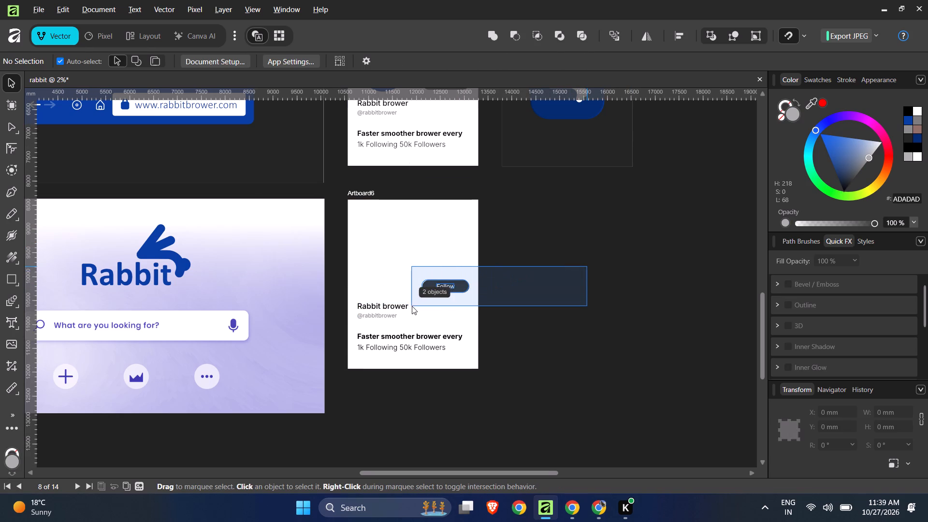
pyautogui.moveTo(412, 306); pyautogui.dragTo(416, 297)
pyautogui.click(596, 280)
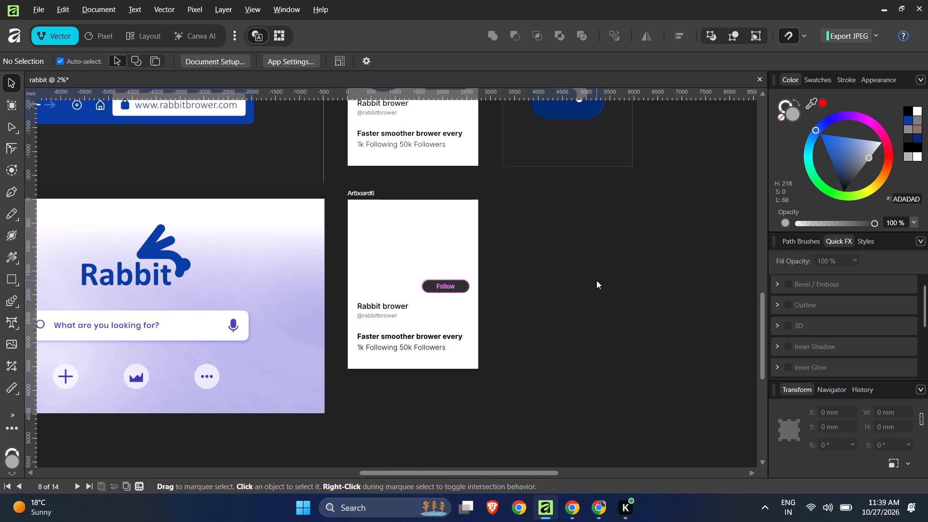
pyautogui.moveTo(574, 260); pyautogui.dragTo(395, 300)
pyautogui.press('BackSpace')
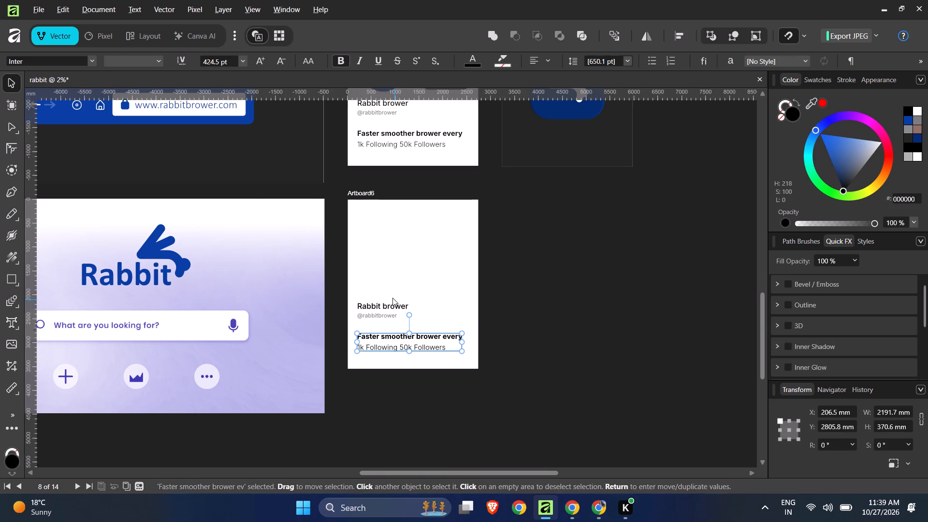
pyautogui.press('BackSpace')
pyautogui.press('BackSpace')
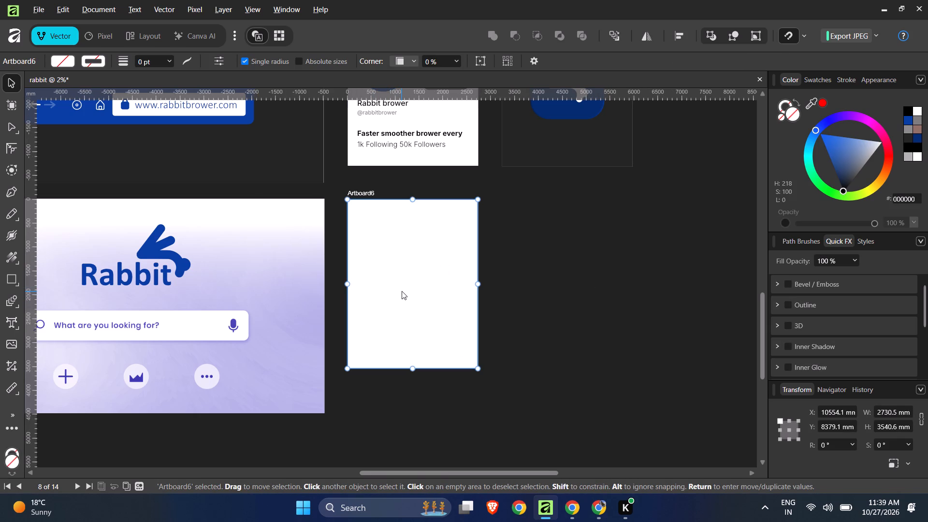
# Switch to Chrome, close the Google search results page, view the X profile's photo enlarged, and close that page.
pyautogui.click(595, 511)
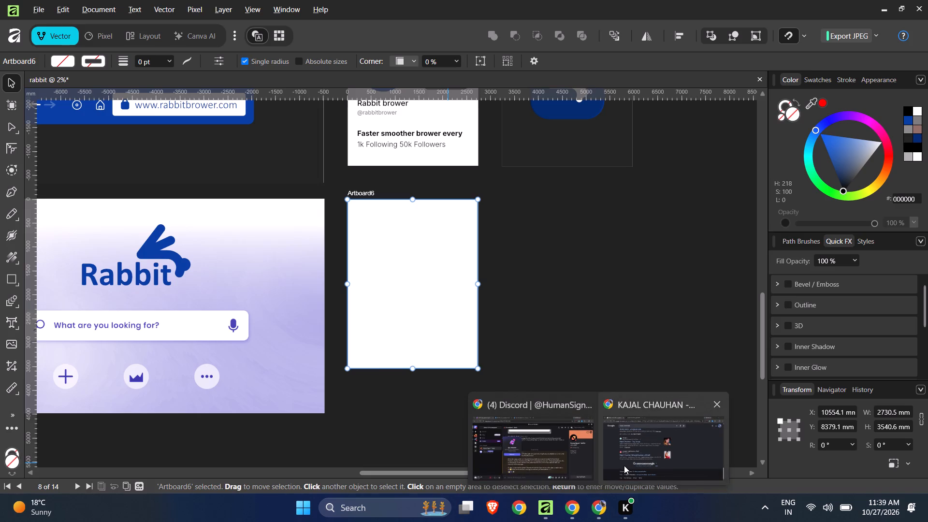
pyautogui.click(629, 460)
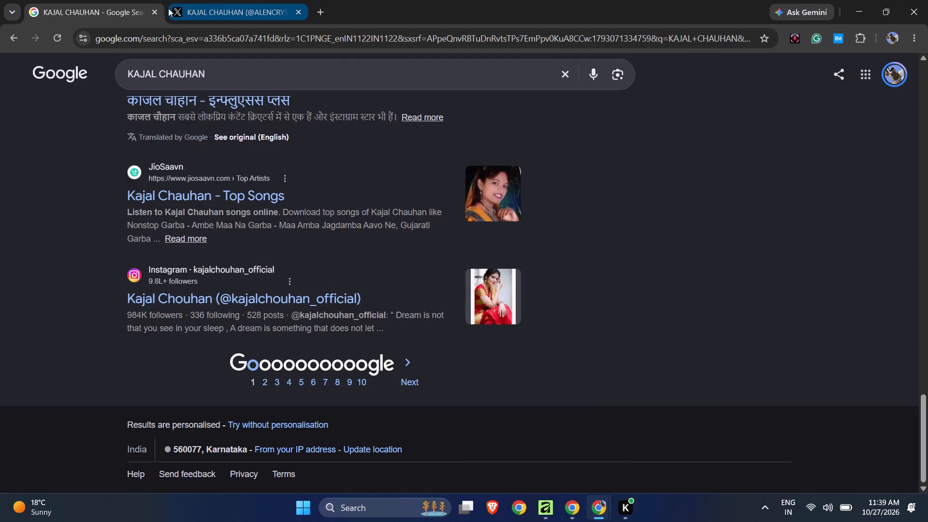
pyautogui.click(155, 13)
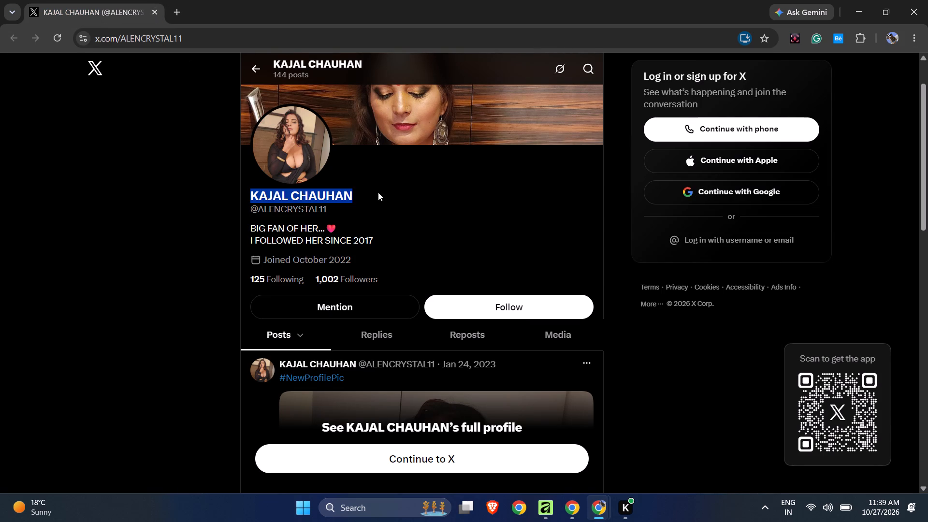
pyautogui.click(304, 165)
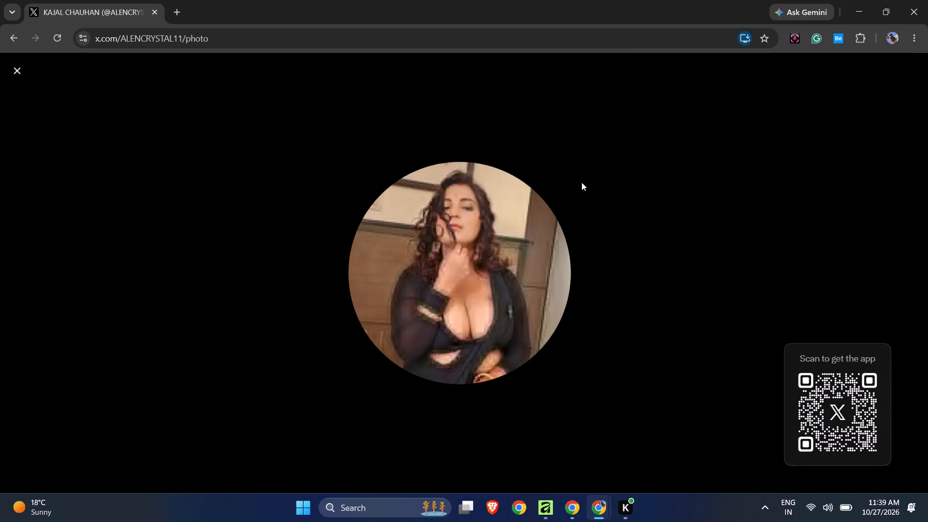
pyautogui.click(506, 227)
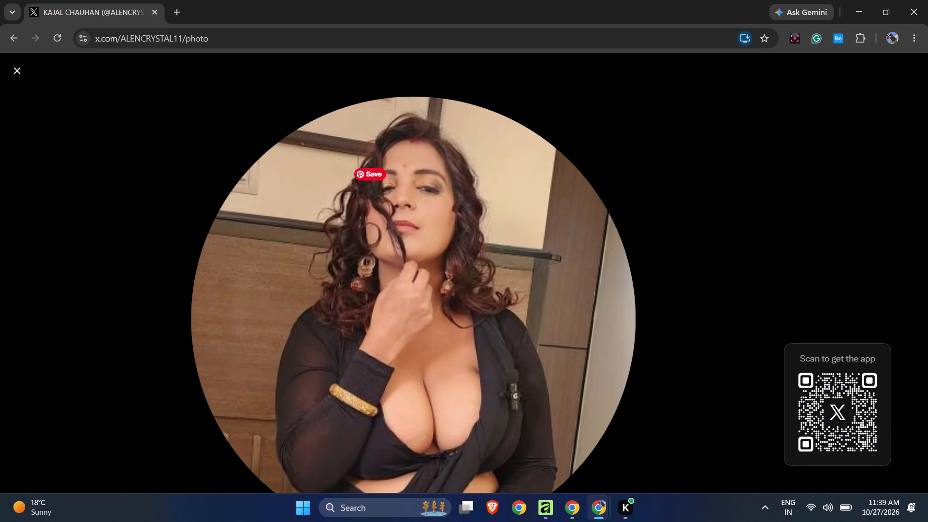
pyautogui.click(506, 227)
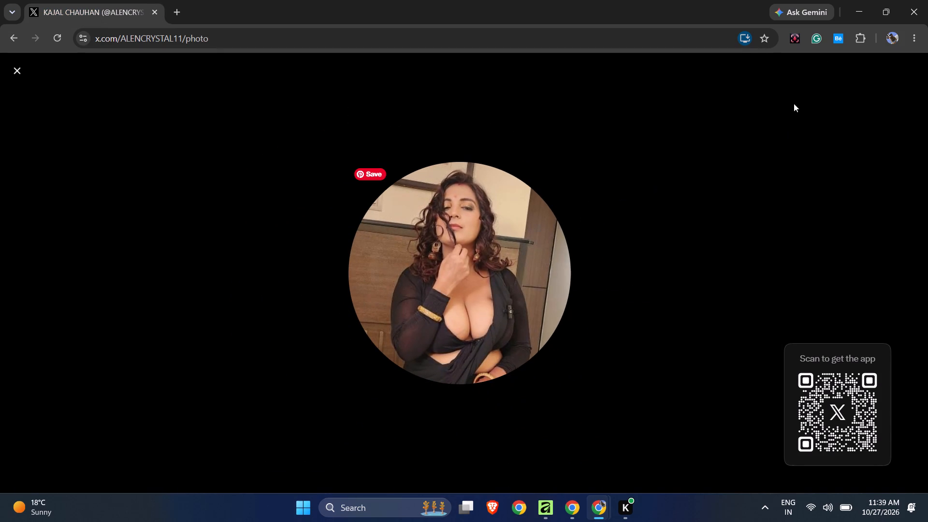
pyautogui.click(159, 13)
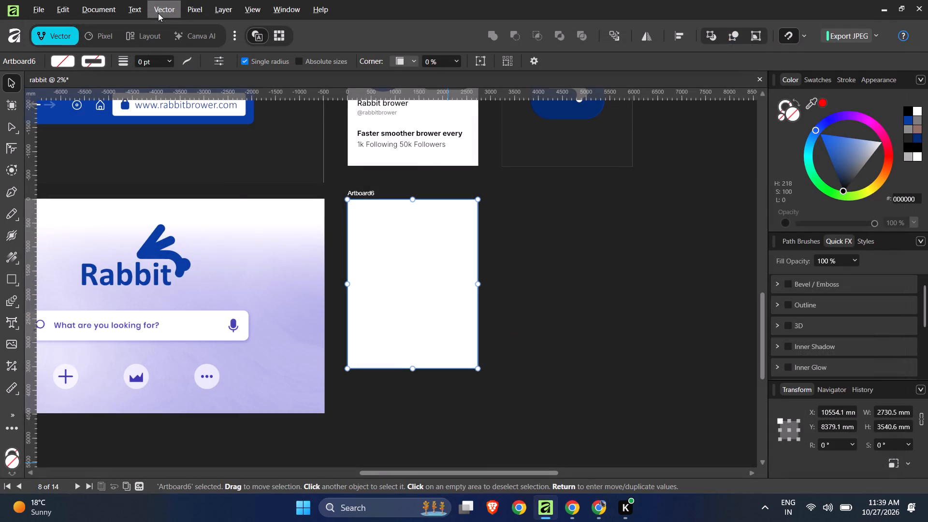
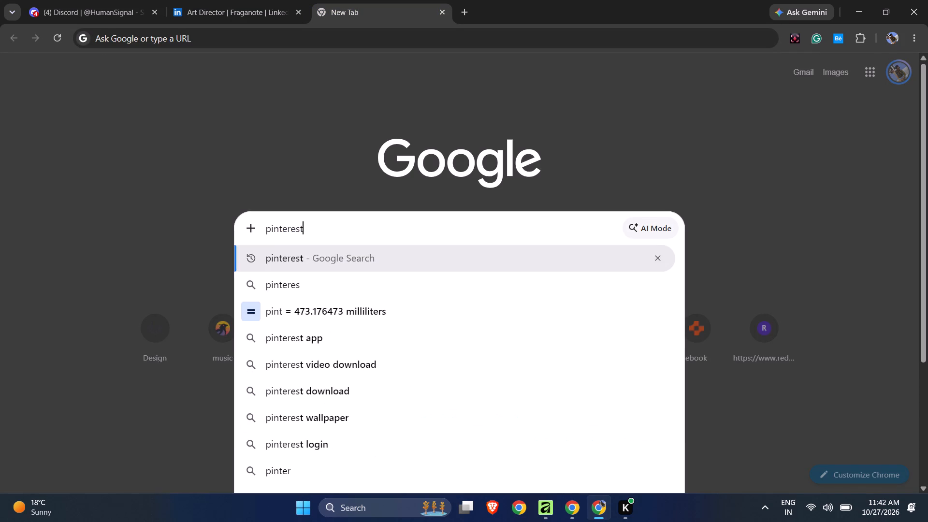
# Search Google for pinterest, open the Pinterest site and look over the account's own profile and created pins.
pyautogui.press('Return')
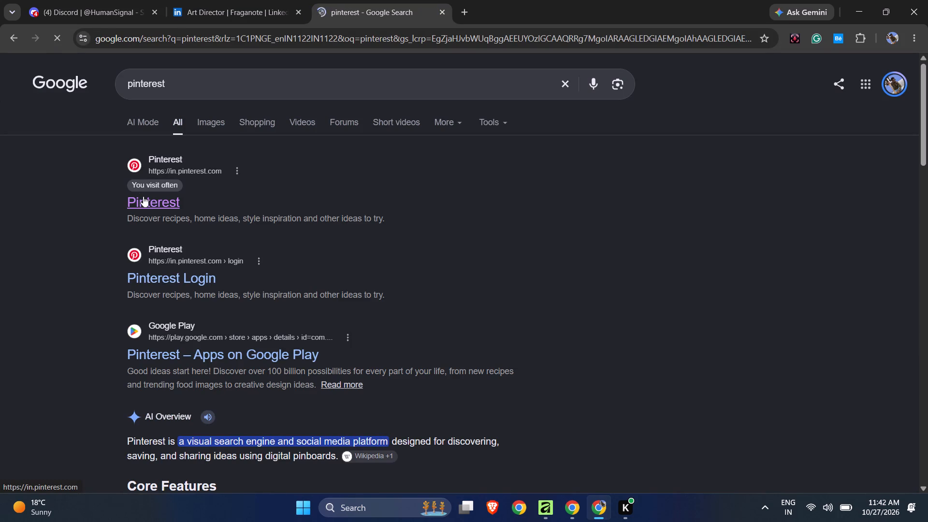
pyautogui.click(143, 196)
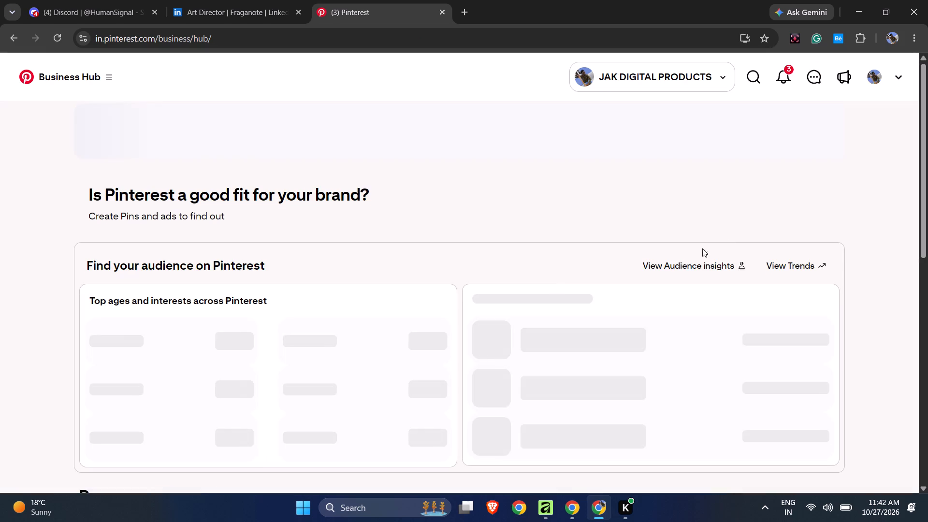
pyautogui.click(781, 76)
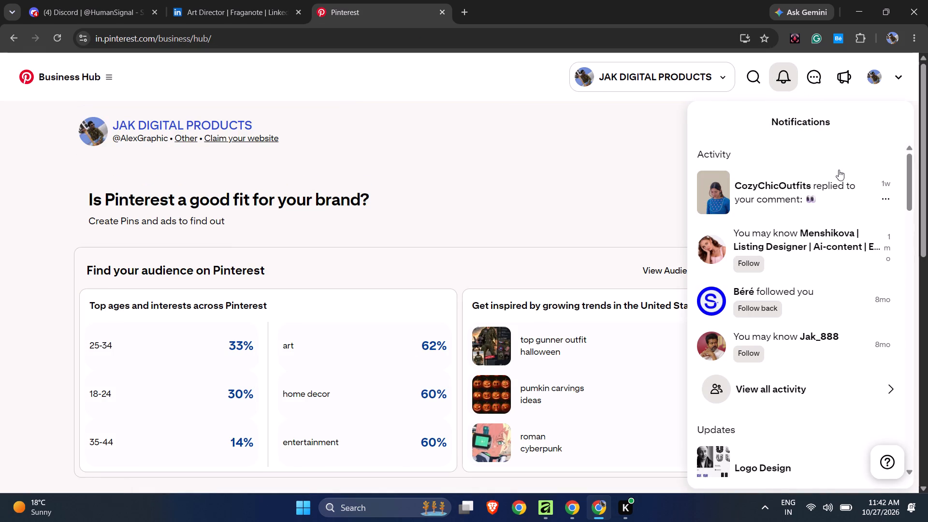
pyautogui.click(869, 81)
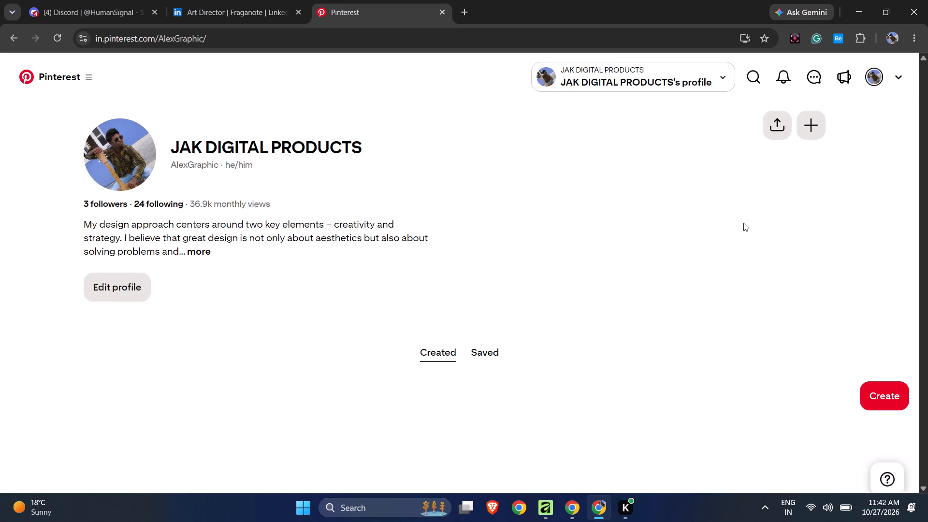
pyautogui.scroll(-4, 684, 275)
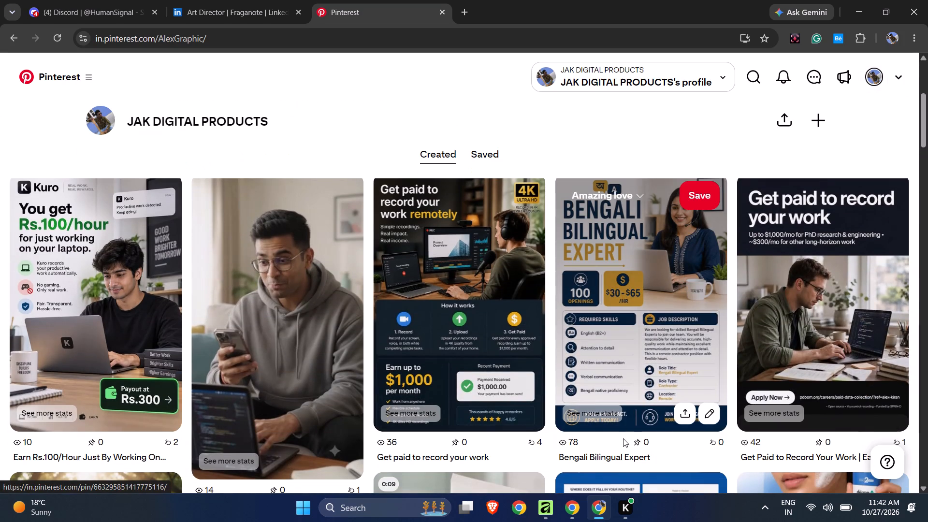
# Search your Pins for flyers and look through the flyer designs for layout inspiration.
pyautogui.click(753, 72)
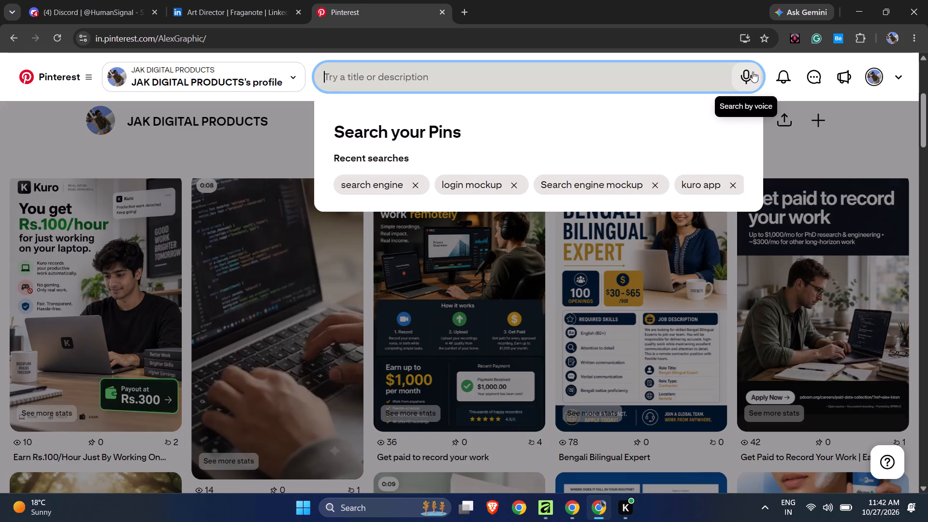
pyautogui.click(444, 77)
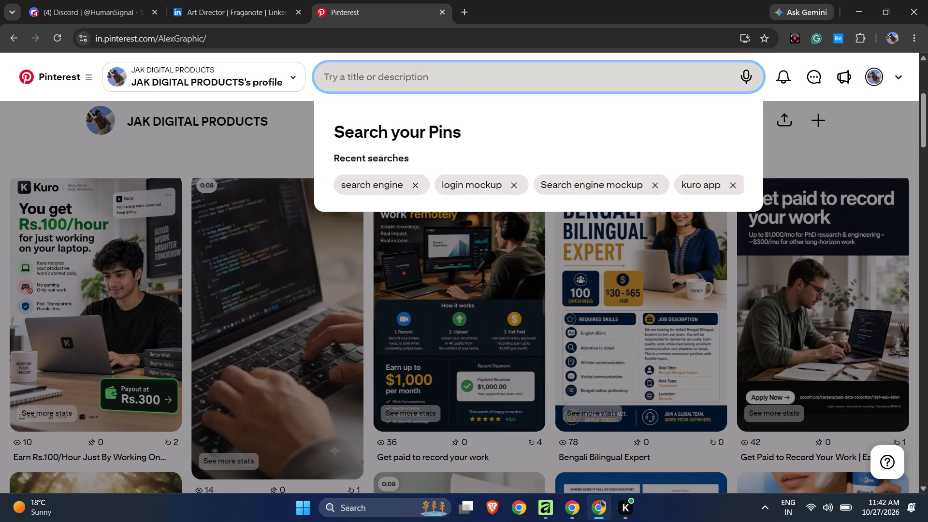
pyautogui.write('flyers')
pyautogui.press('Return')
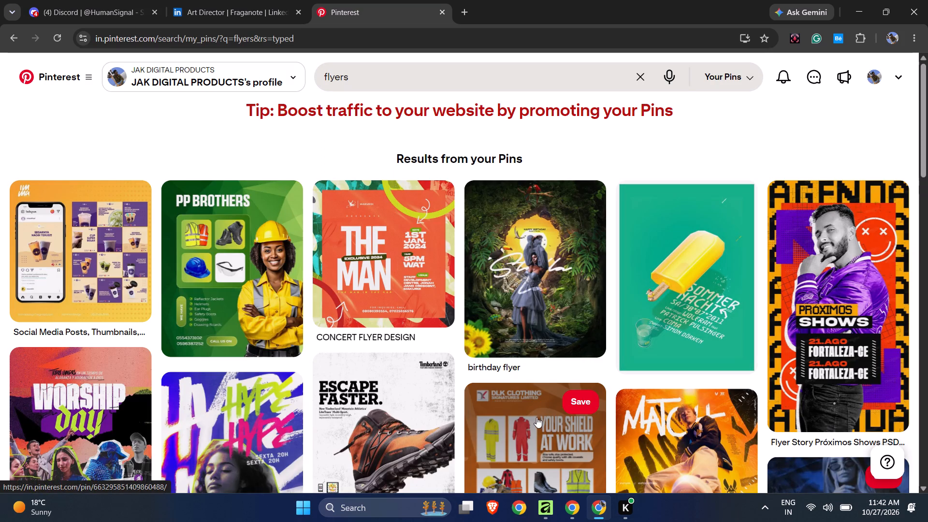
pyautogui.scroll(-6, 579, 394)
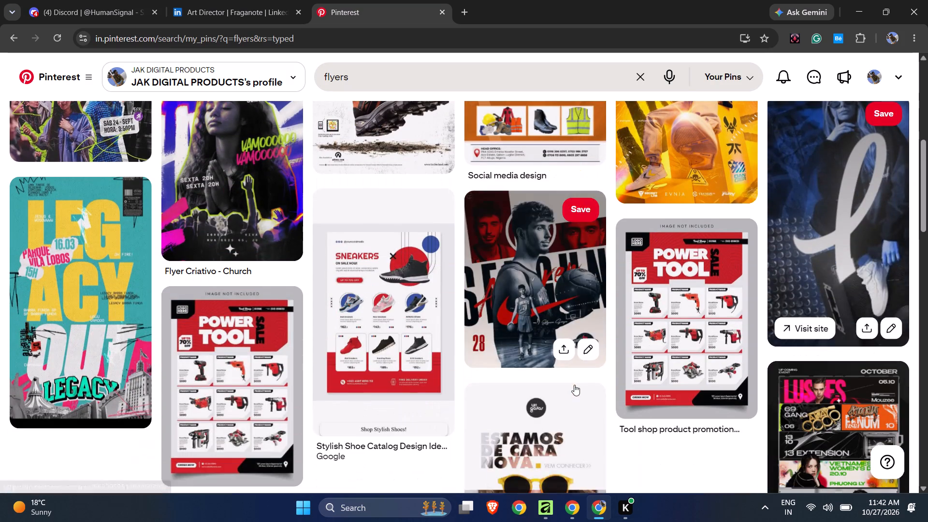
pyautogui.scroll(-4, 573, 384)
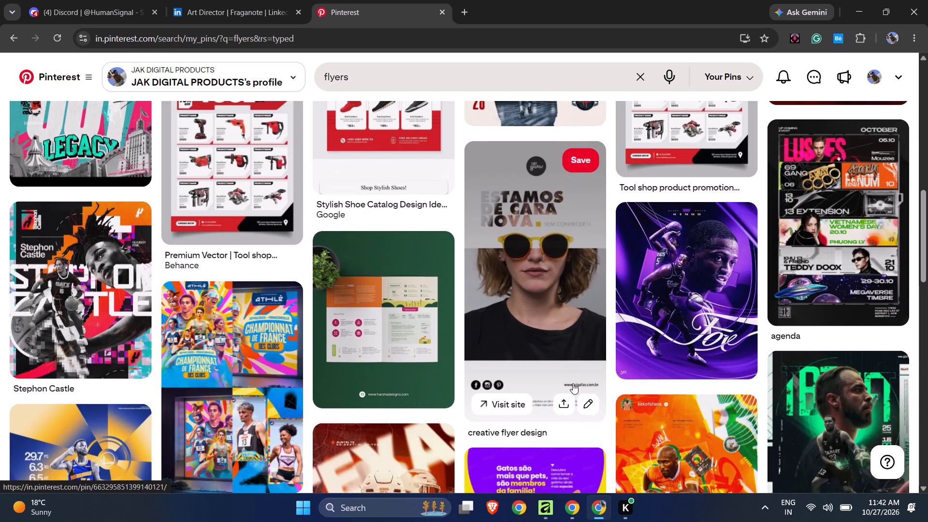
pyautogui.scroll(-4, 573, 383)
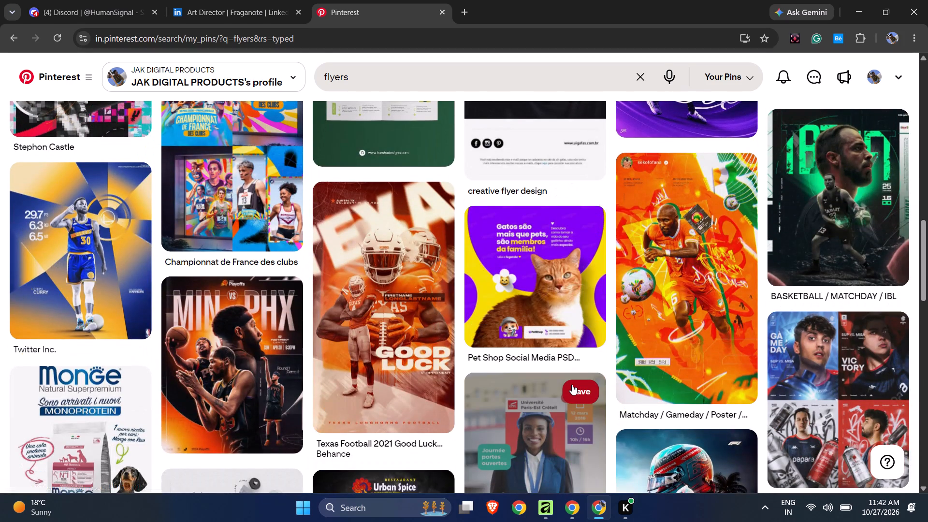
# Open the Pexels site in a new browser tab through a Google search for pexels, and look over its home page photos.
pyautogui.hotkey('alt', 'Tab')
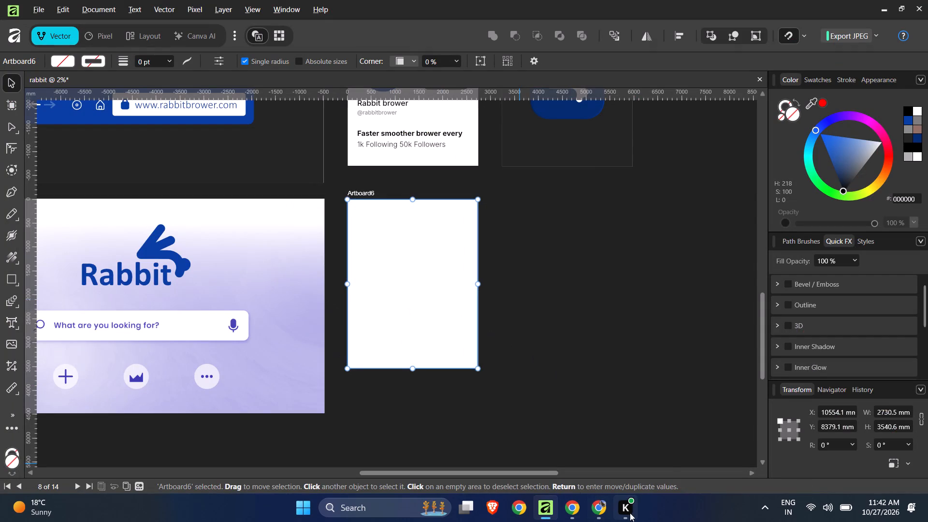
pyautogui.click(601, 506)
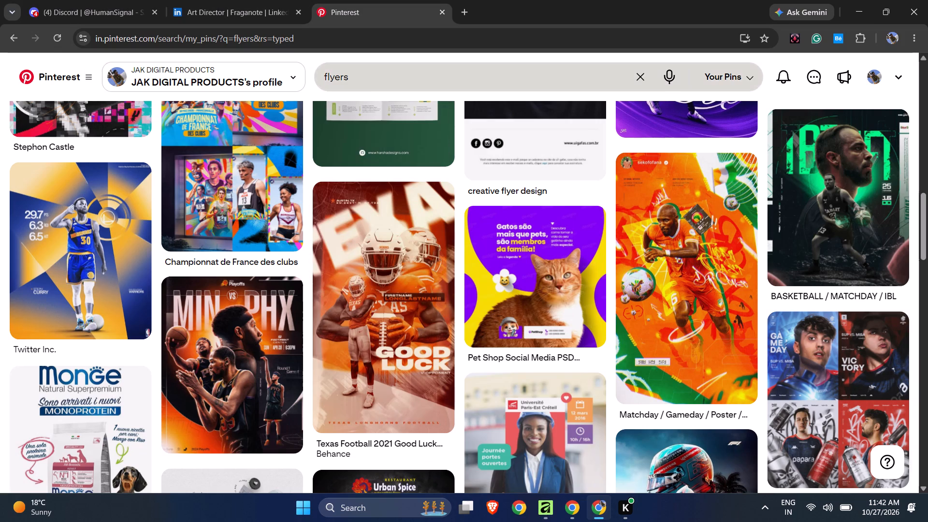
pyautogui.click(459, 12)
pyautogui.click(408, 230)
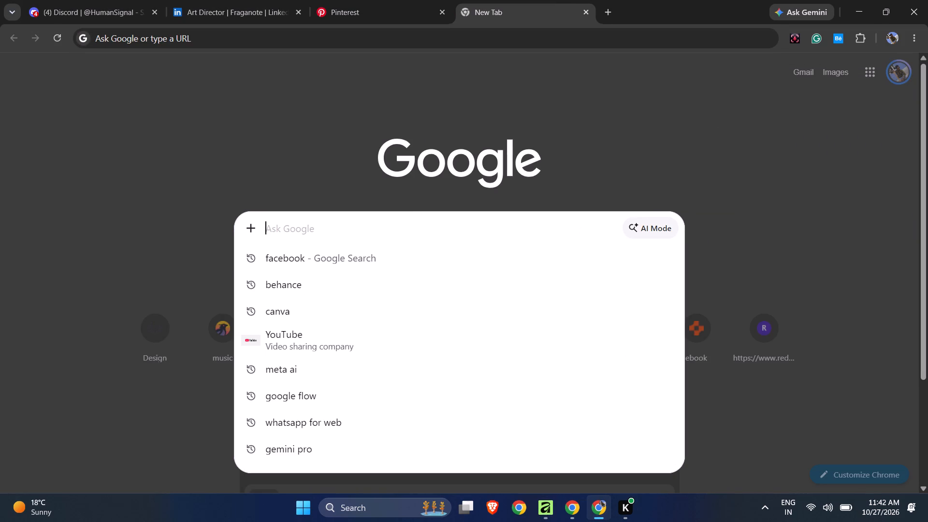
pyautogui.write('pexels')
pyautogui.press('Return')
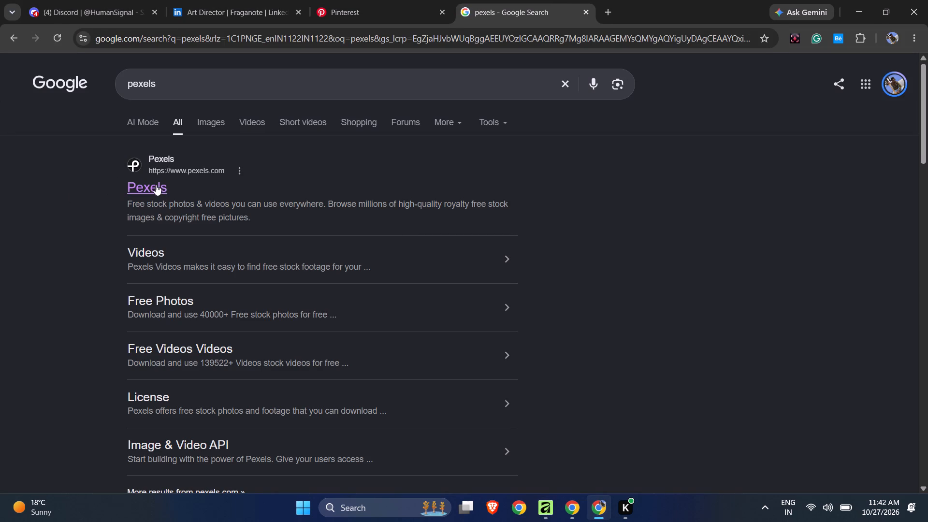
pyautogui.click(156, 185)
pyautogui.scroll(-12, 635, 180)
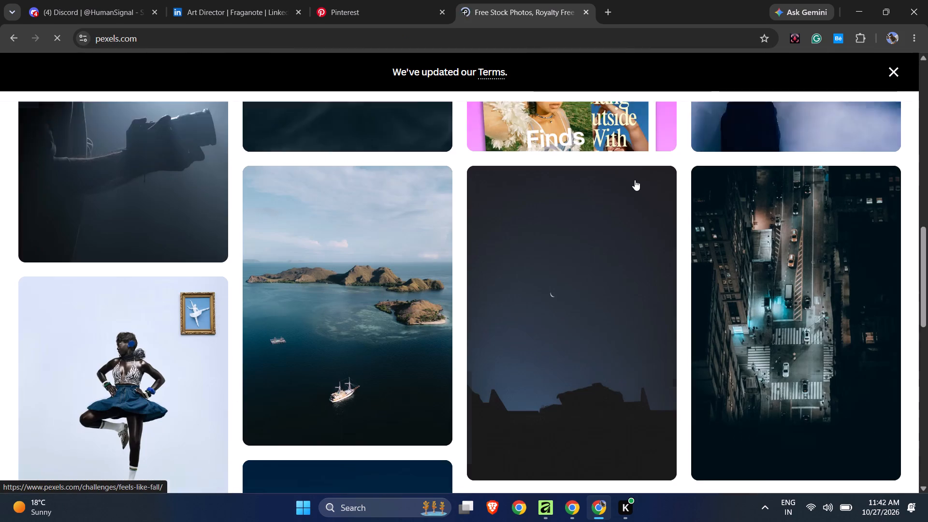
pyautogui.scroll(-1, 634, 181)
pyautogui.scroll(2, 632, 185)
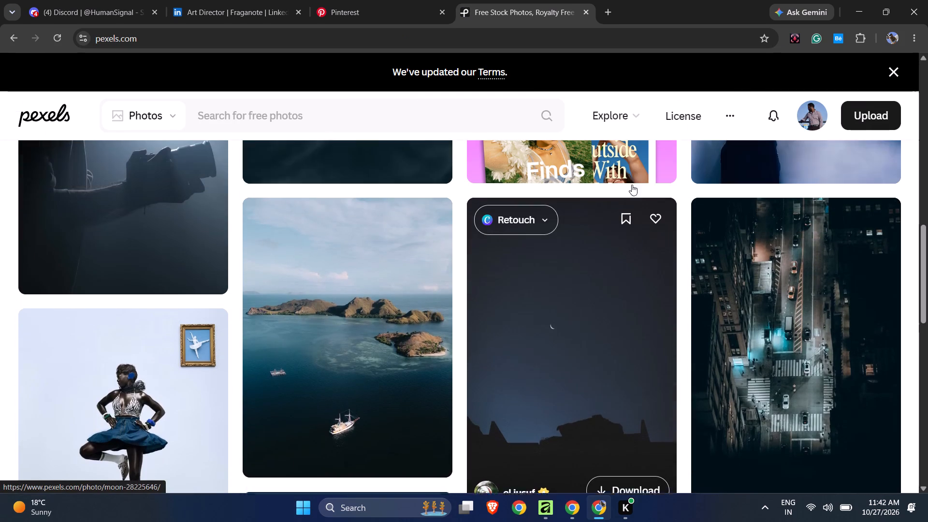
pyautogui.scroll(1, 632, 185)
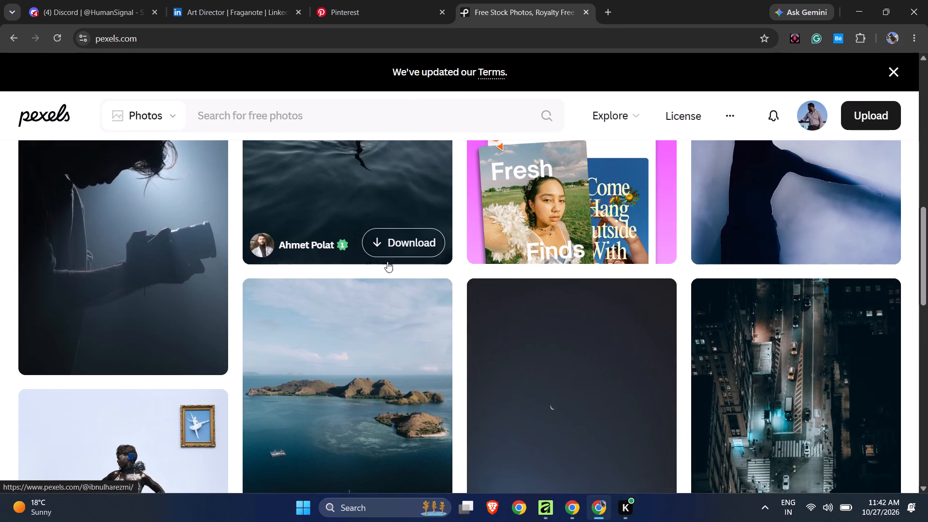
pyautogui.scroll(4, 387, 261)
pyautogui.scroll(-1, 387, 261)
pyautogui.scroll(1, 387, 261)
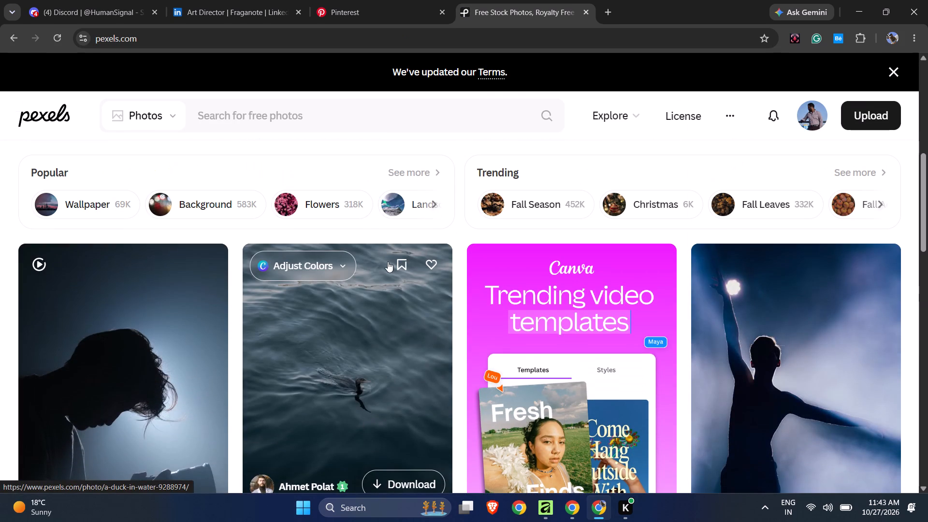
# Search Pexels for rabbit photos.
pyautogui.click(345, 114)
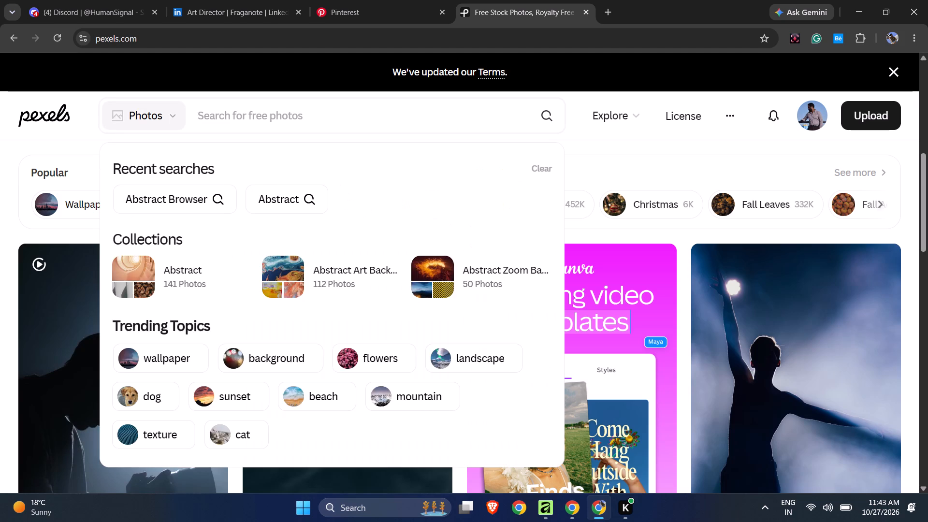
pyautogui.write('rabbit')
pyautogui.press('Return')
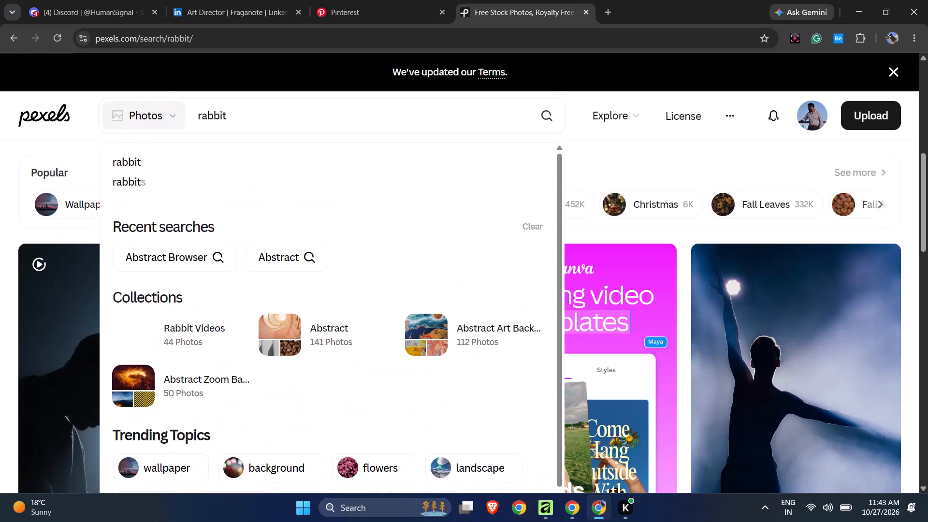
pyautogui.scroll(1, 533, 217)
pyautogui.scroll(-1, 533, 217)
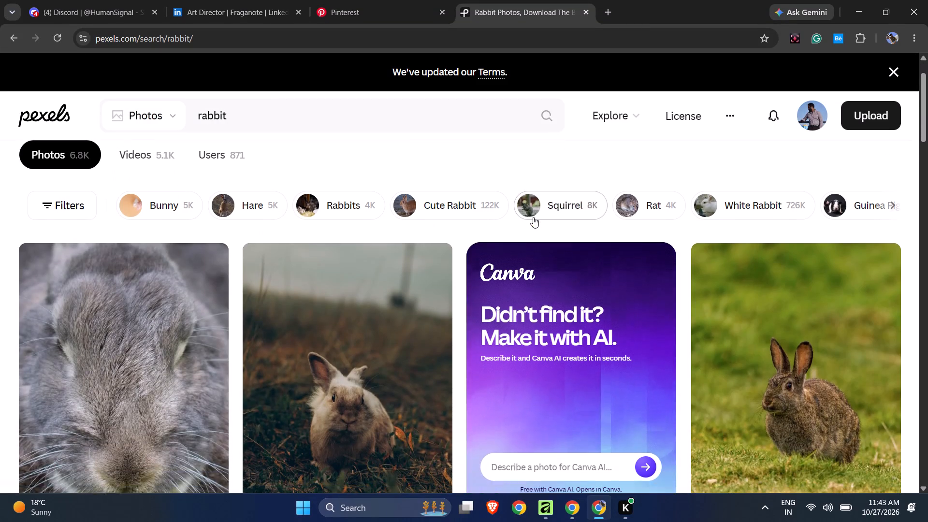
pyautogui.scroll(-2, 537, 217)
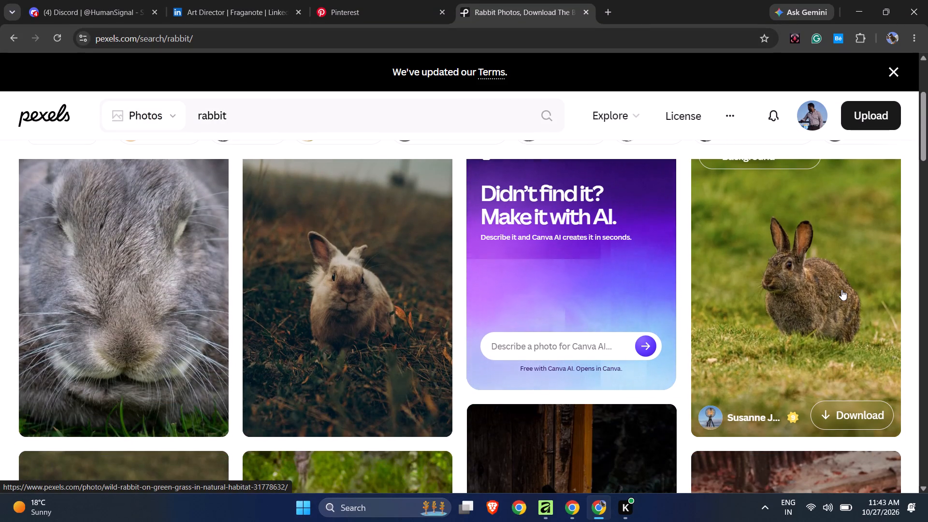
pyautogui.scroll(-1, 841, 290)
pyautogui.scroll(2, 841, 290)
pyautogui.scroll(-2, 841, 290)
pyautogui.scroll(1, 841, 290)
pyautogui.scroll(-4, 841, 290)
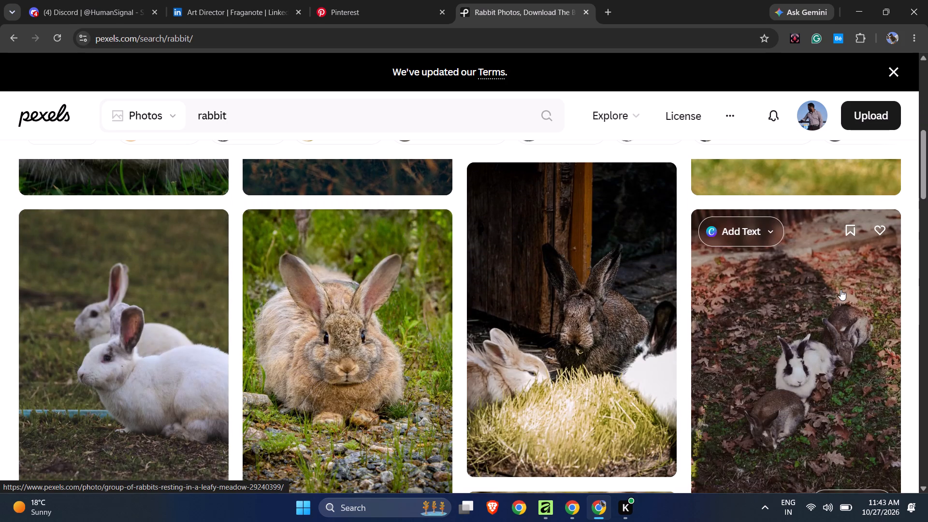
pyautogui.scroll(-5, 839, 290)
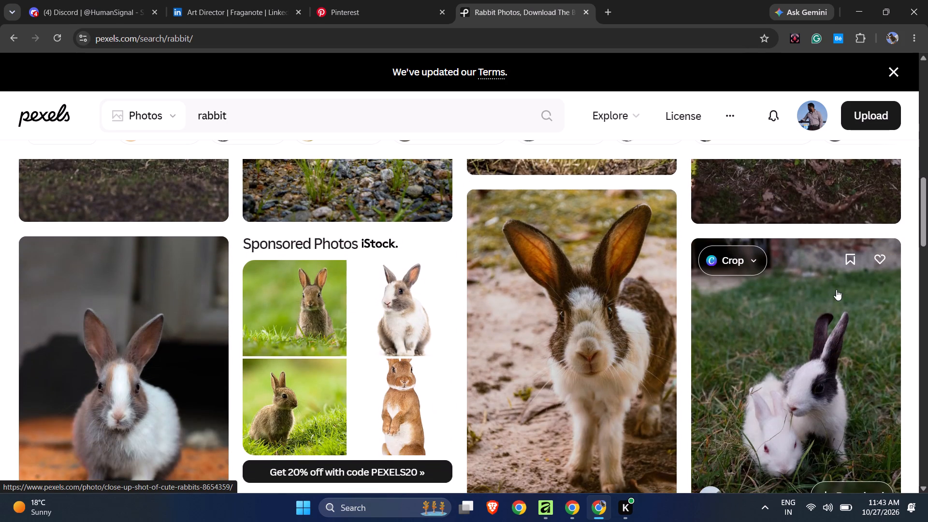
pyautogui.scroll(-6, 835, 290)
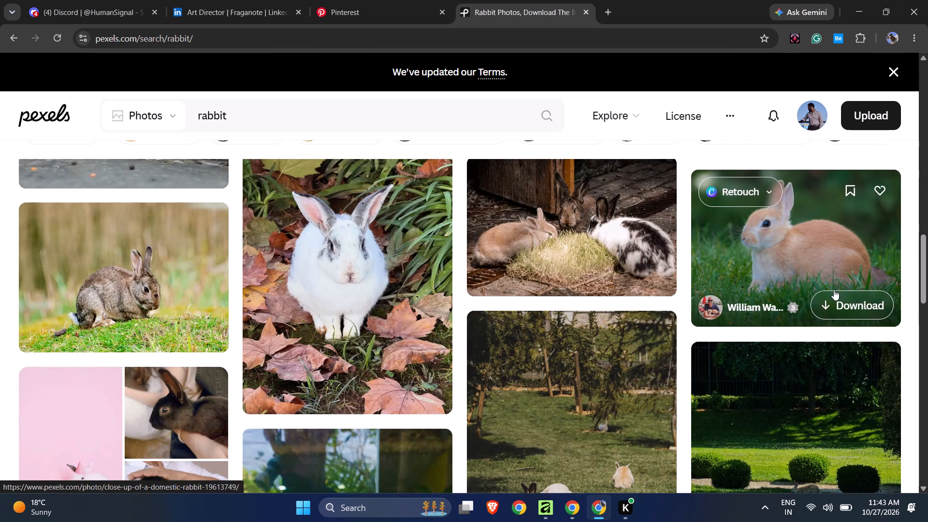
pyautogui.scroll(1, 833, 290)
pyautogui.scroll(-5, 833, 290)
pyautogui.scroll(1, 833, 290)
pyautogui.scroll(-4, 833, 290)
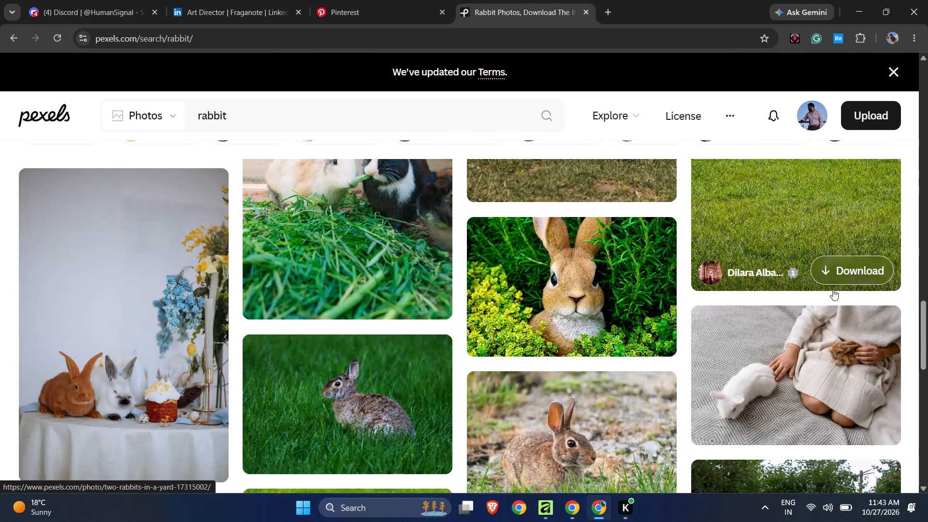
pyautogui.scroll(-1, 833, 290)
pyautogui.scroll(1, 833, 290)
pyautogui.scroll(-6, 833, 290)
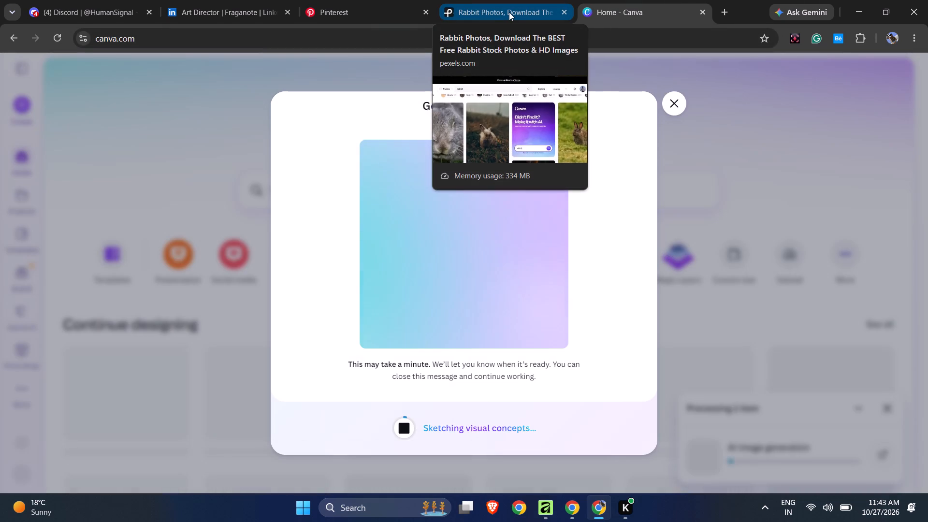
# Return to the Pexels rabbit results, look through similar pictures and download the photo of a brown rabbit sitting upright in tall grass.
pyautogui.click(509, 12)
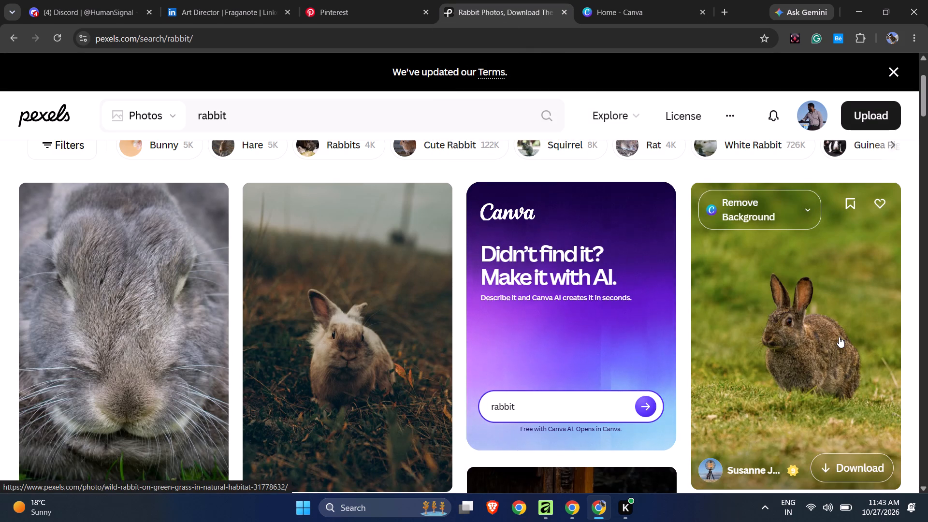
pyautogui.click(839, 337)
pyautogui.scroll(-2, 354, 250)
pyautogui.scroll(1, 358, 250)
pyautogui.scroll(-4, 359, 251)
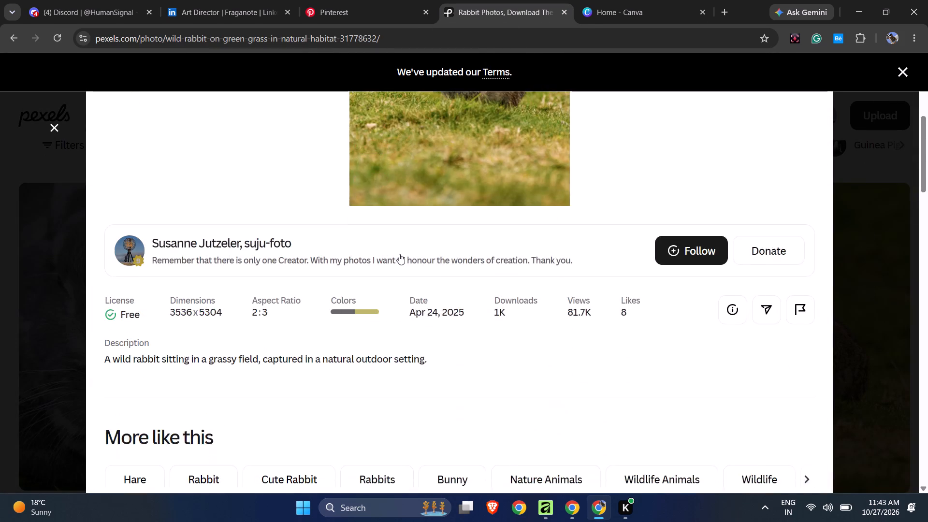
pyautogui.scroll(-5, 399, 254)
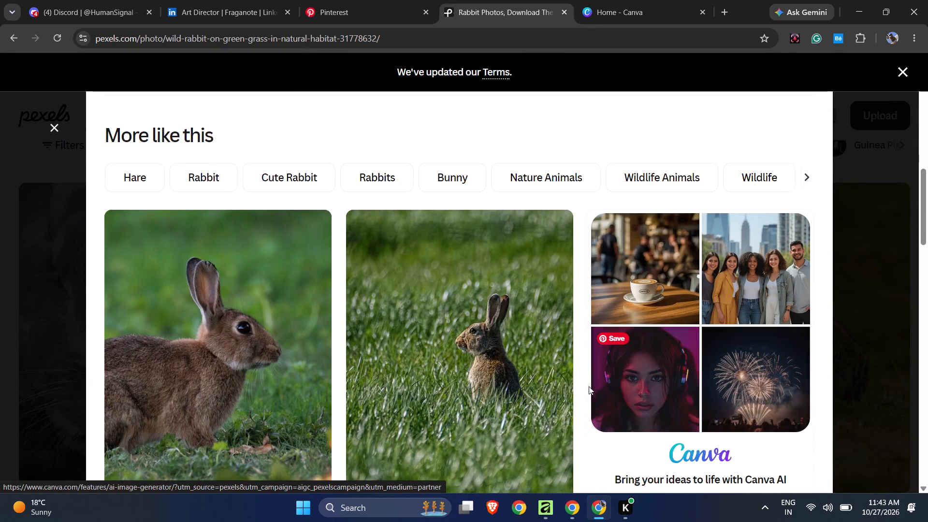
pyautogui.click(486, 364)
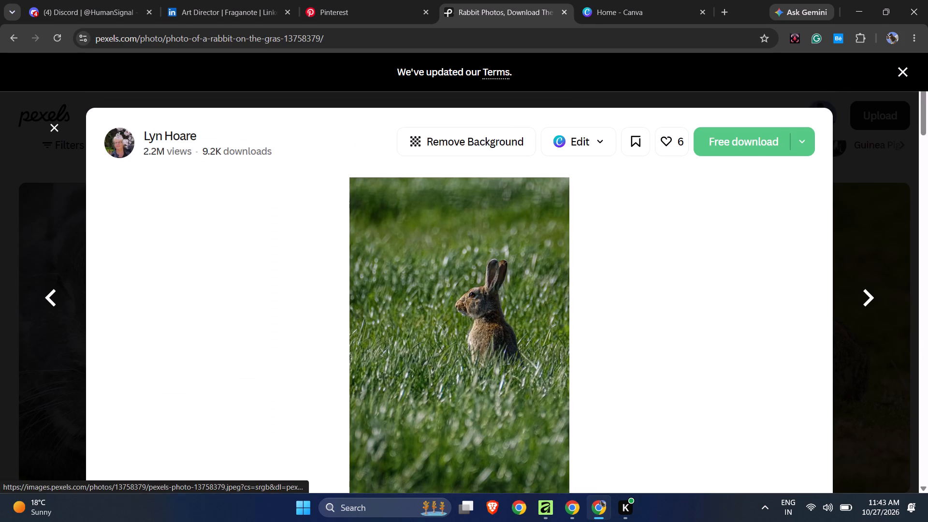
pyautogui.click(758, 141)
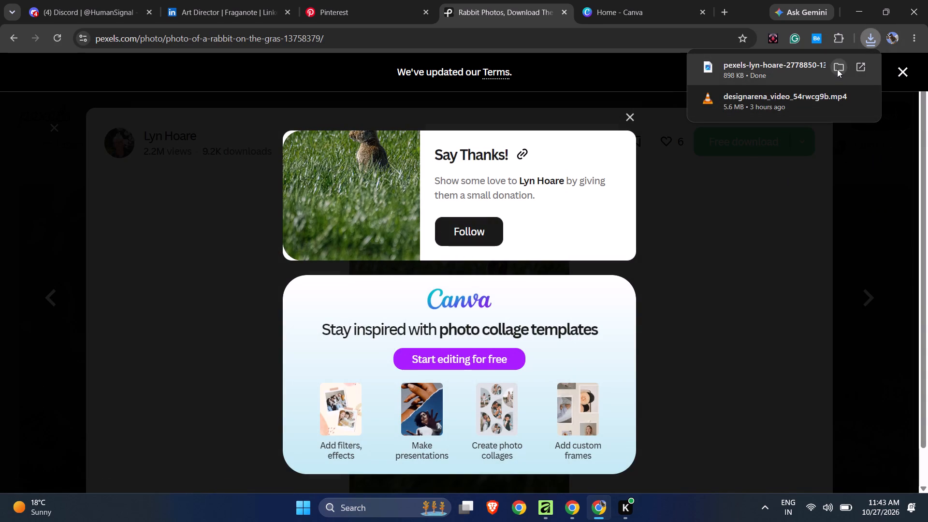
# Show the downloaded rabbit photo in its folder and place it from there onto the blank Artboard6 in Affinity.
pyautogui.click(837, 69)
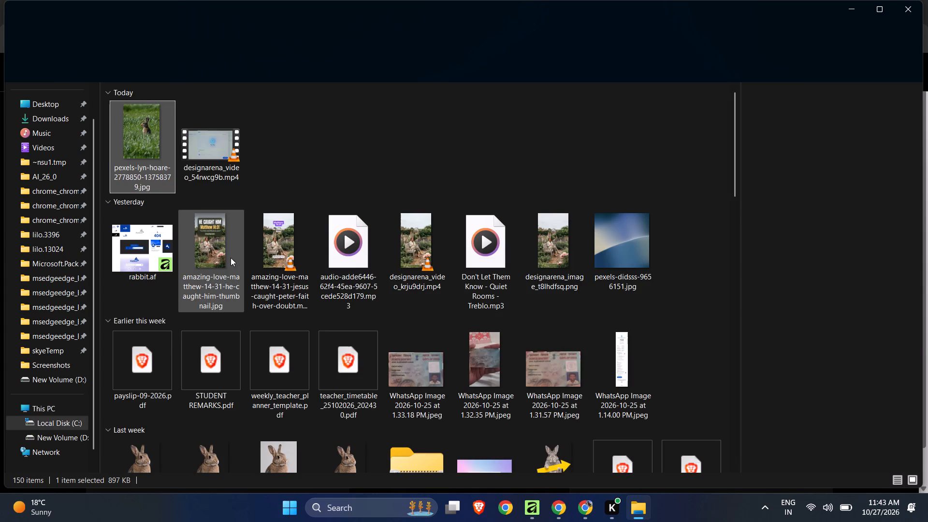
pyautogui.moveTo(143, 133); pyautogui.dragTo(435, 171)
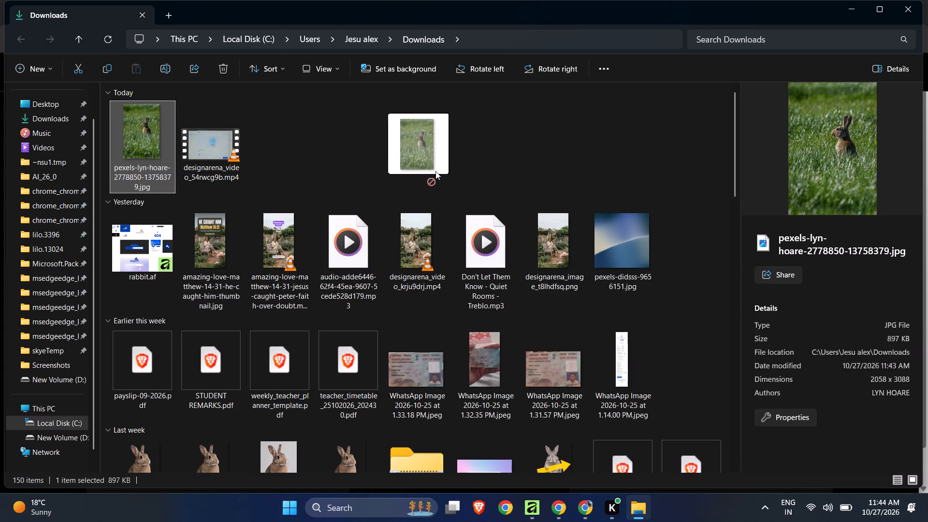
pyautogui.moveTo(435, 171); pyautogui.dragTo(486, 174)
pyautogui.hotkey('alt', 'Tab')
pyautogui.hotkey('alt', 'Tab')
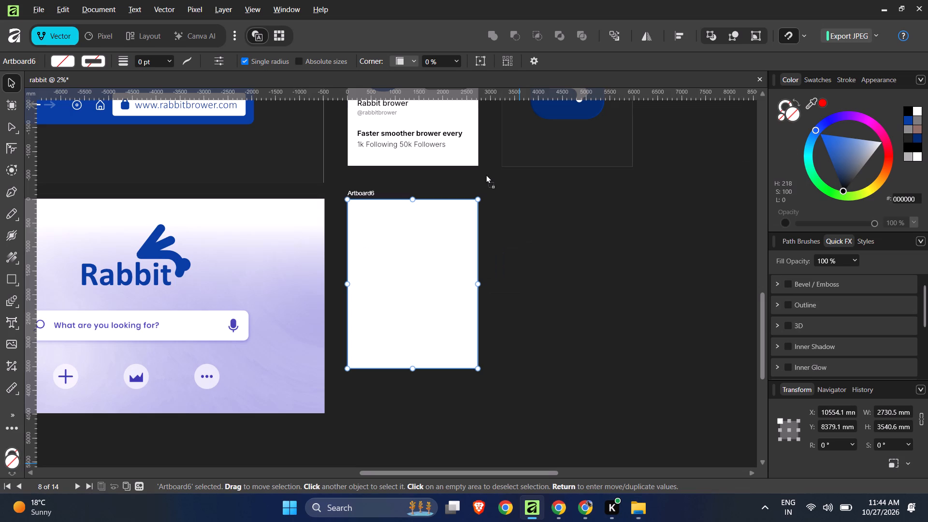
pyautogui.moveTo(486, 174); pyautogui.dragTo(416, 329)
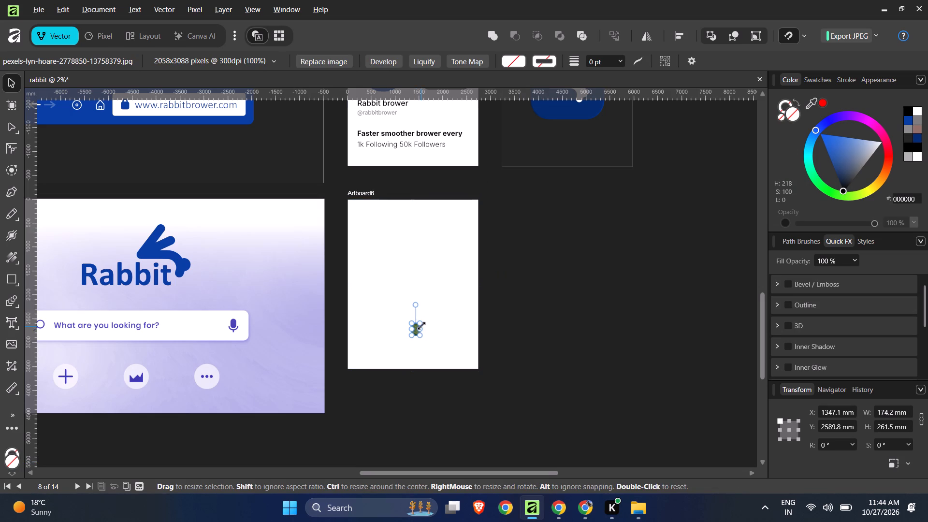
# Enlarge the rabbit photo to the artboard's full width, about 2730 mm, and position it to cover the whole artboard.
pyautogui.moveTo(421, 325); pyautogui.dragTo(563, 226)
pyautogui.moveTo(431, 293); pyautogui.dragTo(384, 314)
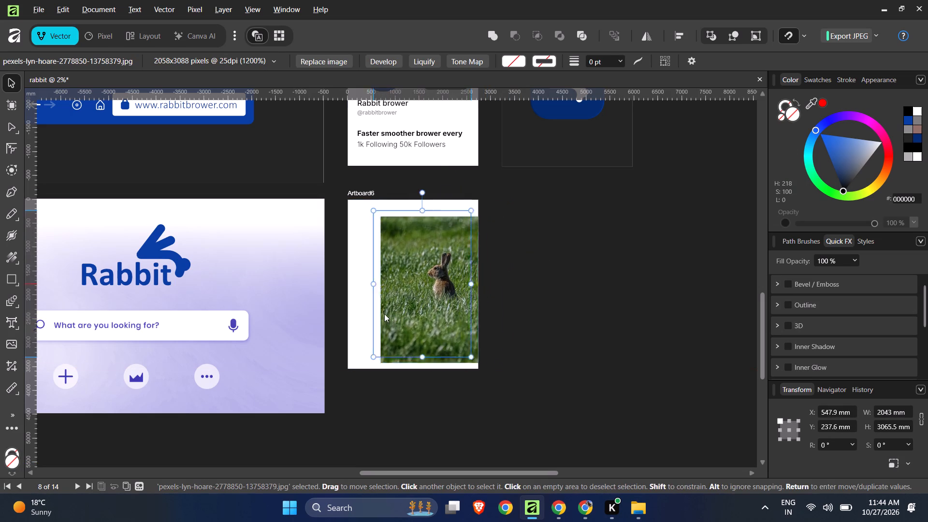
pyautogui.moveTo(384, 314); pyautogui.dragTo(370, 306)
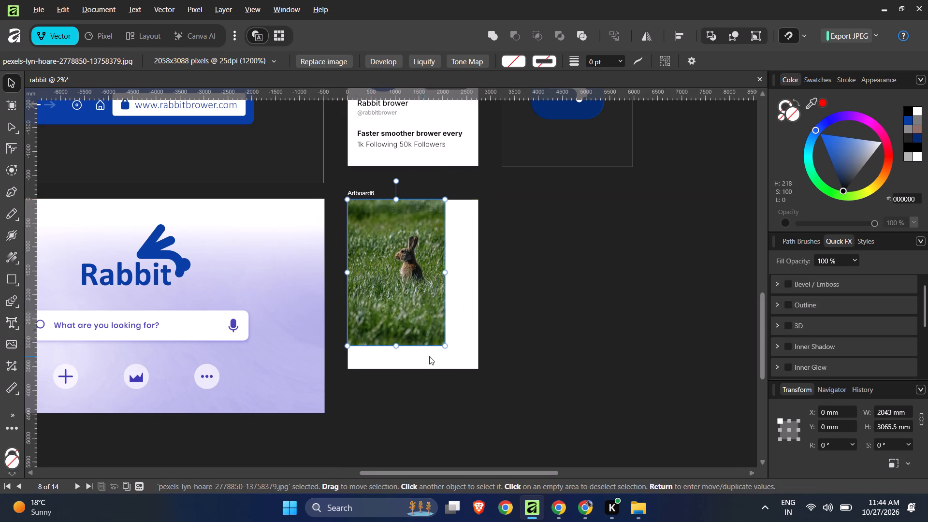
pyautogui.moveTo(448, 348); pyautogui.dragTo(488, 391)
pyautogui.moveTo(441, 344); pyautogui.dragTo(441, 320)
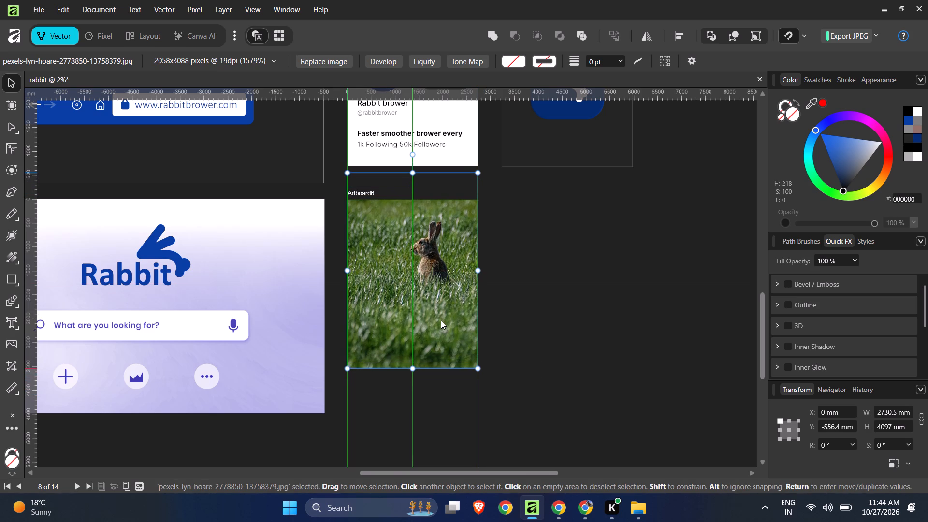
pyautogui.moveTo(441, 320); pyautogui.dragTo(441, 319)
pyautogui.click(714, 345)
# Duplicate the blue Rabbit logo from Artboard2 onto the lower part of the rabbit photo.
pyautogui.keyDown('ctrl'); pyautogui.scroll(-3, 653, 350); pyautogui.keyUp('ctrl')
pyautogui.keyDown('ctrl'); pyautogui.scroll(1, 650, 351); pyautogui.keyUp('ctrl')
pyautogui.keyDown('ctrl'); pyautogui.scroll(-1, 650, 351); pyautogui.keyUp('ctrl')
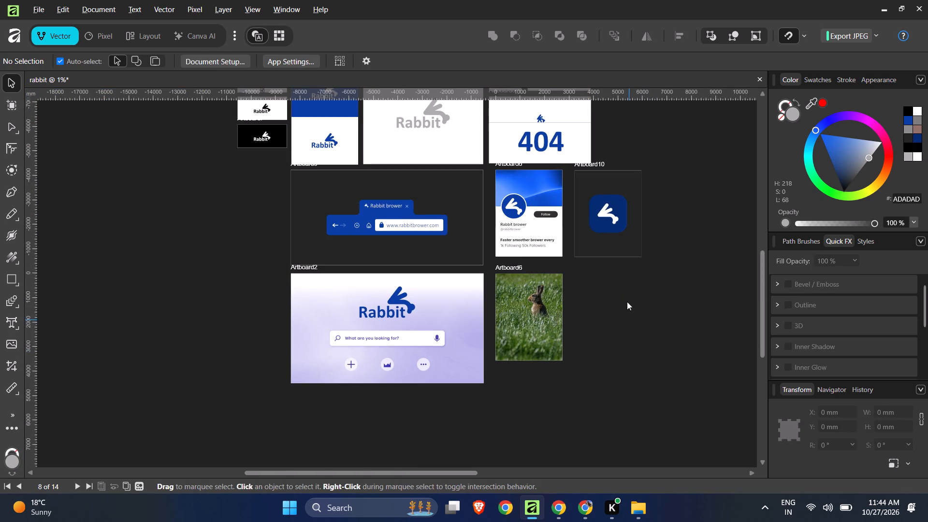
pyautogui.keyDown('ctrl'); pyautogui.scroll(1, 576, 242); pyautogui.keyUp('ctrl')
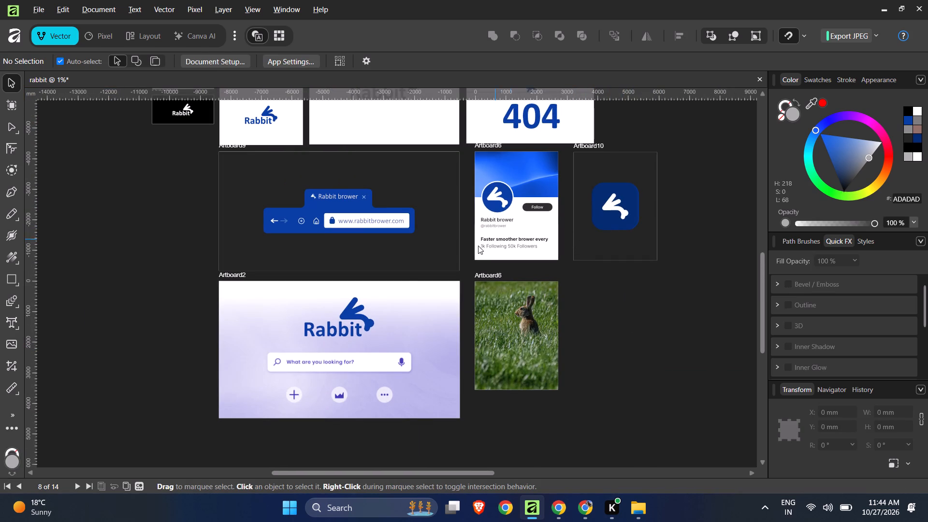
pyautogui.click(363, 318)
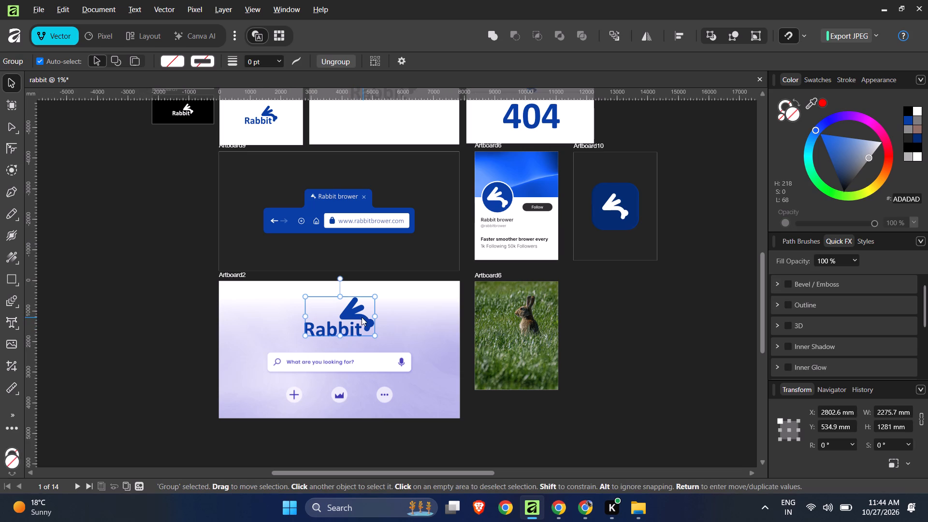
pyautogui.keyDown('alt'); pyautogui.moveTo(359, 317); pyautogui.dragTo(533, 366); pyautogui.keyUp('alt')
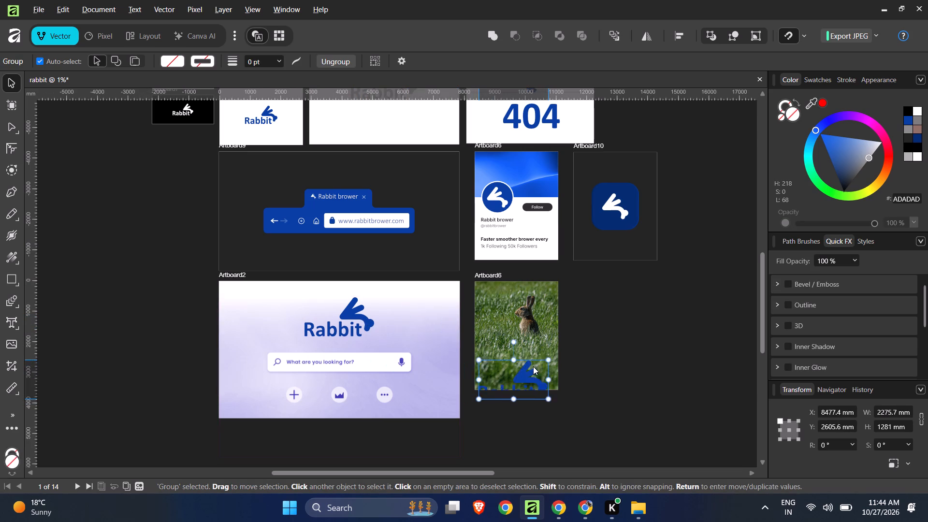
pyautogui.keyDown('alt'); pyautogui.moveTo(533, 366); pyautogui.dragTo(536, 362); pyautogui.keyUp('alt')
# Scale the copied logo down to about 1497 by 843 mm and centre it horizontally below the rabbit in the photo.
pyautogui.keyDown('ctrl'); pyautogui.scroll(-3, 535, 362); pyautogui.keyUp('ctrl')
pyautogui.keyDown('ctrl'); pyautogui.scroll(11, 523, 375); pyautogui.keyUp('ctrl')
pyautogui.click(539, 364)
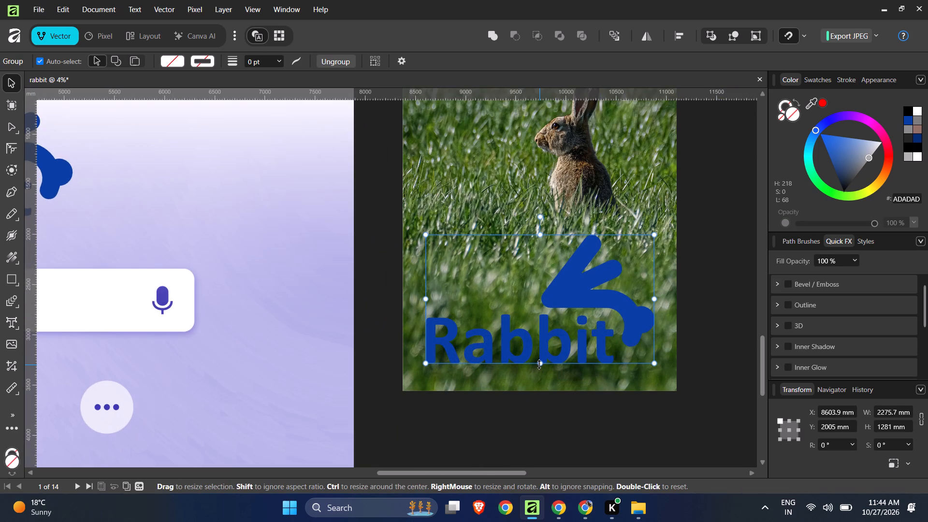
pyautogui.moveTo(539, 364); pyautogui.dragTo(538, 320)
pyautogui.moveTo(570, 280); pyautogui.dragTo(571, 302)
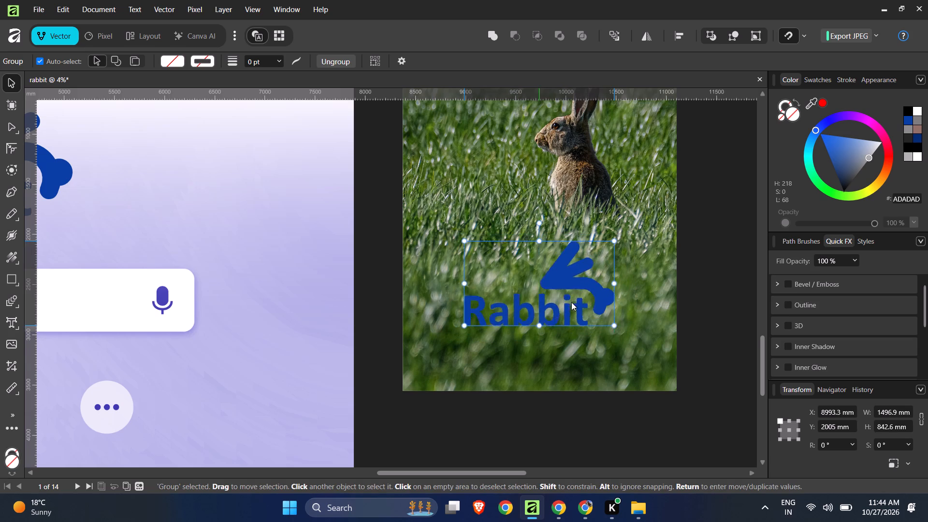
pyautogui.moveTo(571, 302); pyautogui.dragTo(570, 308)
# Recolour the copied logo on the photo to white, FFFFFF.
pyautogui.moveTo(863, 157); pyautogui.dragTo(892, 146)
pyautogui.click(699, 271)
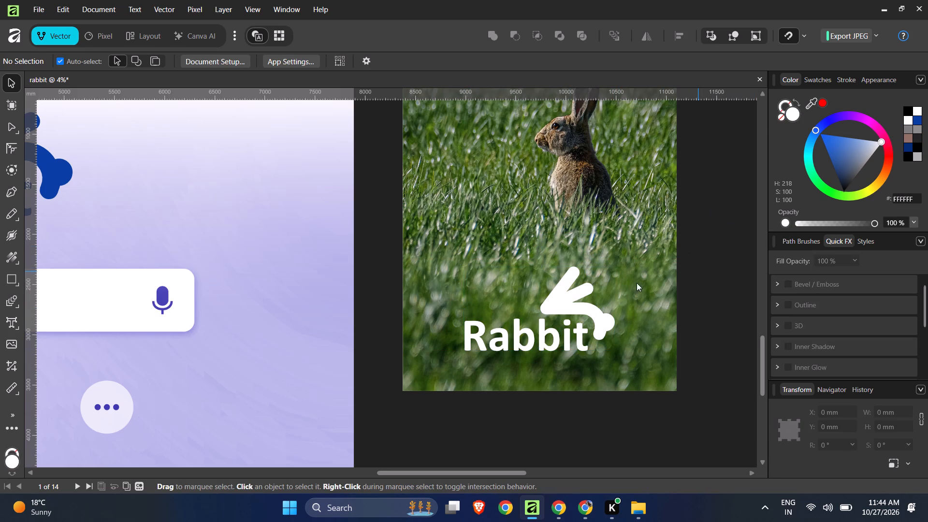
# Examine the photo flyer with its white logo up close and alongside the neighbouring artboards.
pyautogui.keyDown('ctrl'); pyautogui.scroll(1, 390, 288); pyautogui.keyUp('ctrl')
pyautogui.keyDown('ctrl'); pyautogui.scroll(-3, 390, 288); pyautogui.keyUp('ctrl')
pyautogui.keyDown('ctrl'); pyautogui.scroll(1, 388, 288); pyautogui.keyUp('ctrl')
pyautogui.keyDown('ctrl'); pyautogui.scroll(-5, 488, 309); pyautogui.keyUp('ctrl')
pyautogui.keyDown('ctrl'); pyautogui.scroll(1, 619, 286); pyautogui.keyUp('ctrl')
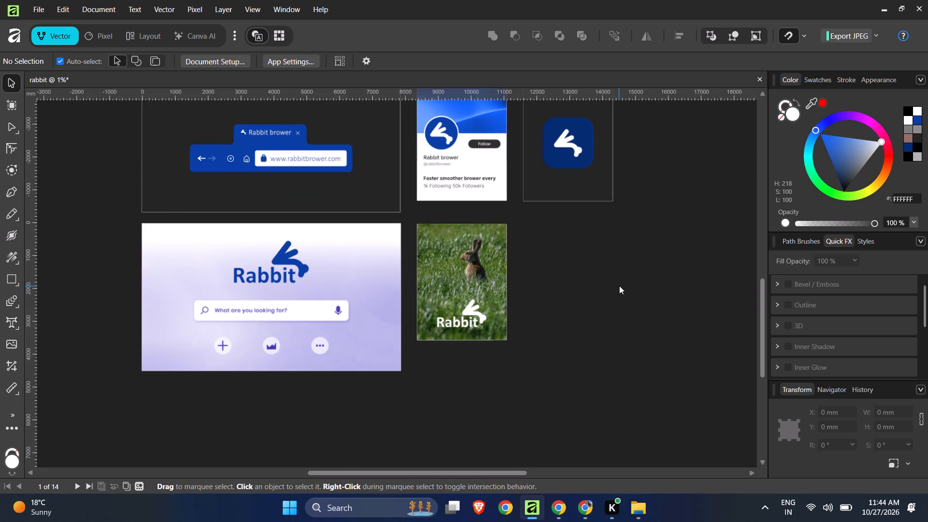
pyautogui.keyDown('ctrl'); pyautogui.scroll(1, 614, 286); pyautogui.keyUp('ctrl')
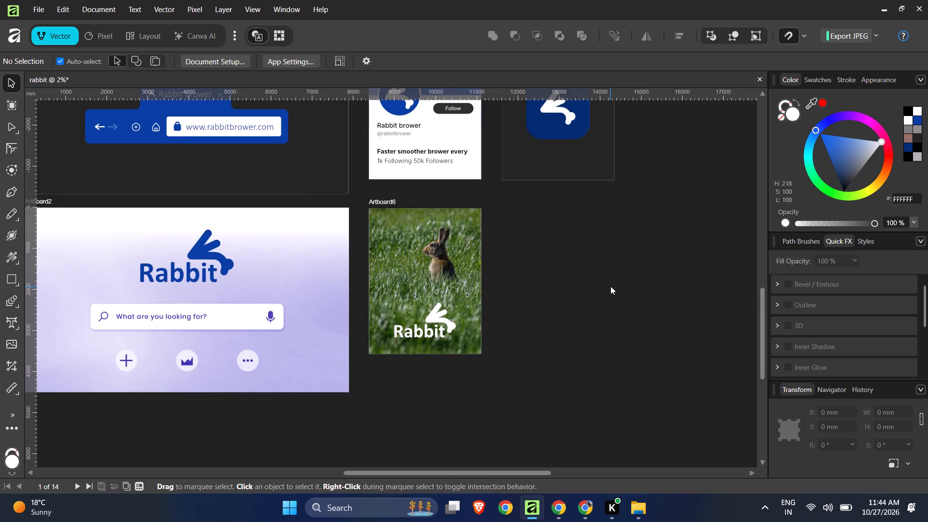
pyautogui.click(440, 324)
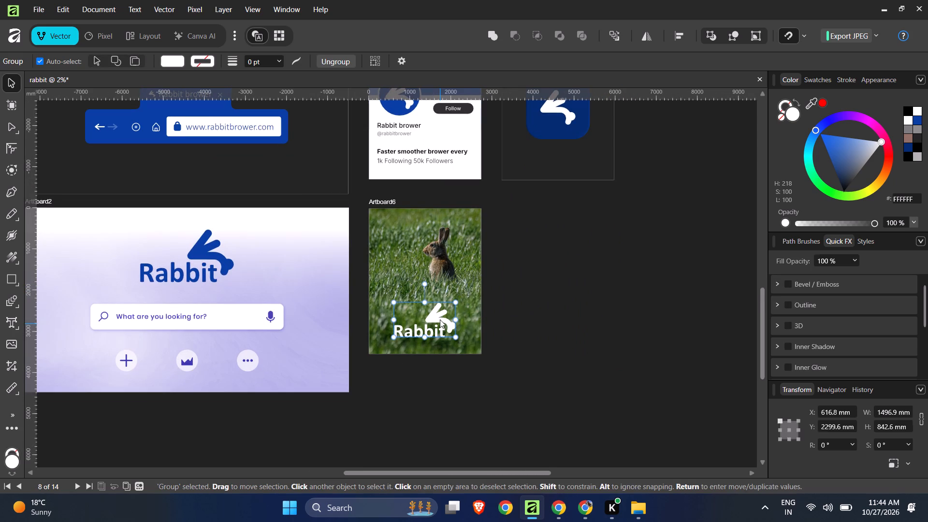
pyautogui.click(440, 317)
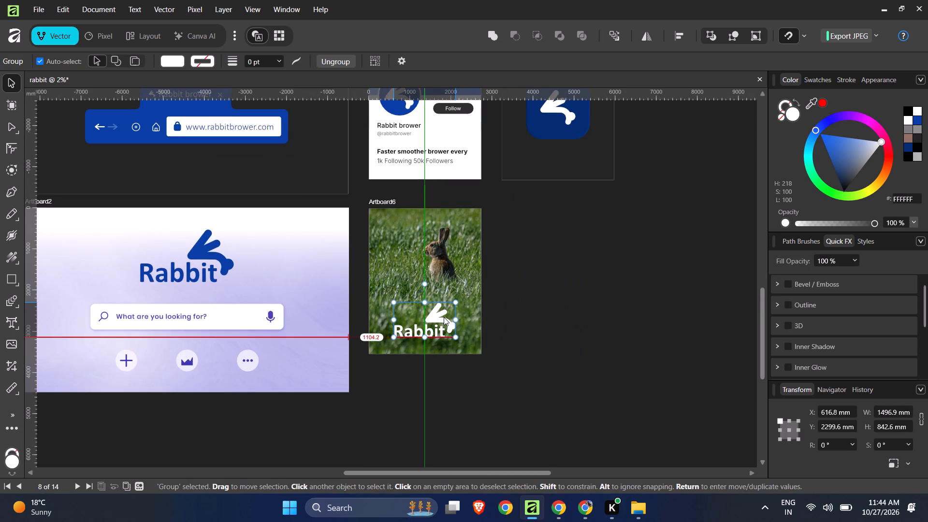
pyautogui.click(608, 304)
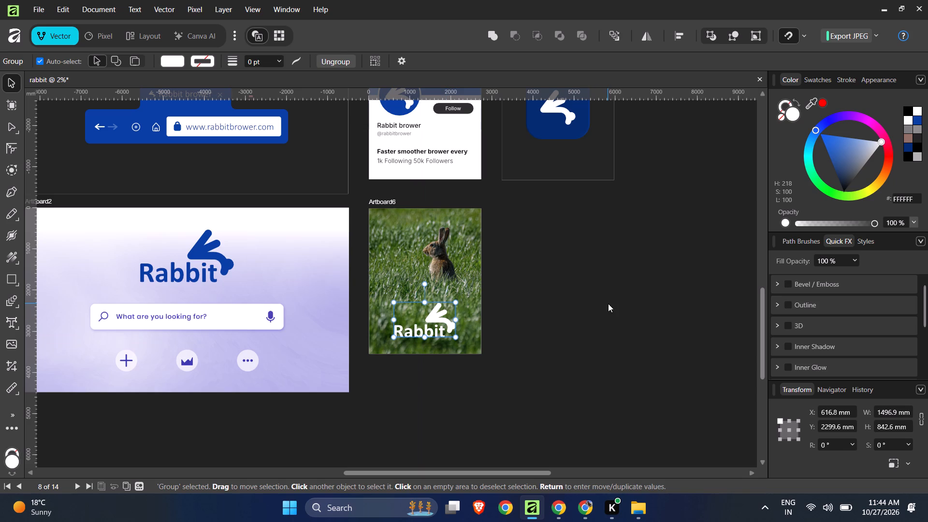
pyautogui.keyDown('ctrl'); pyautogui.scroll(-2, 467, 317); pyautogui.keyUp('ctrl')
pyautogui.keyDown('ctrl'); pyautogui.scroll(1, 467, 317); pyautogui.keyUp('ctrl')
pyautogui.keyDown('ctrl'); pyautogui.scroll(-3, 467, 317); pyautogui.keyUp('ctrl')
pyautogui.keyDown('ctrl'); pyautogui.scroll(3, 530, 274); pyautogui.keyUp('ctrl')
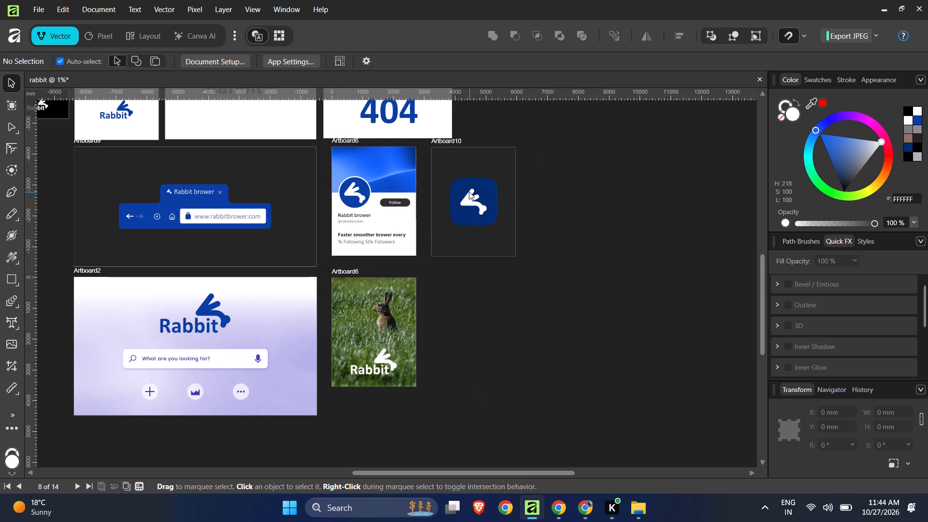
pyautogui.keyDown('ctrl'); pyautogui.scroll(2, 443, 304); pyautogui.keyUp('ctrl')
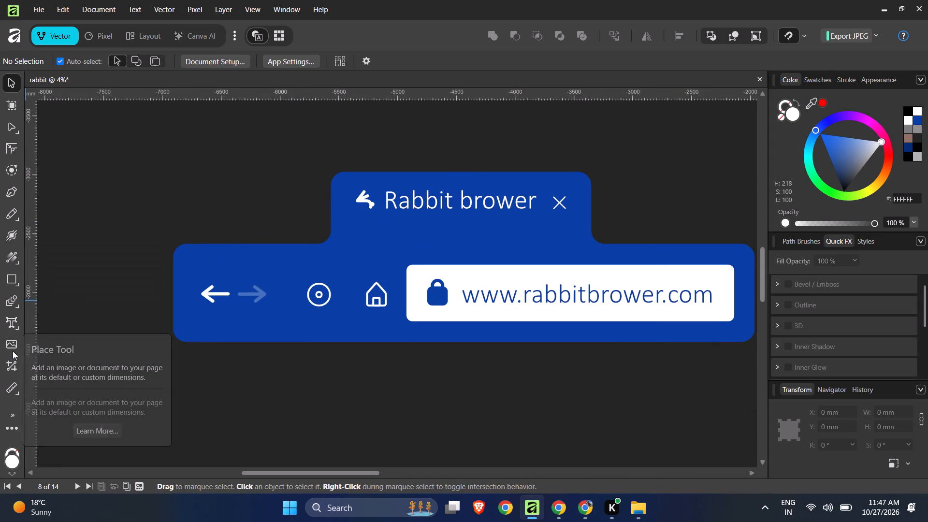
pyautogui.moveTo(11, 276); pyautogui.dragTo(11, 275)
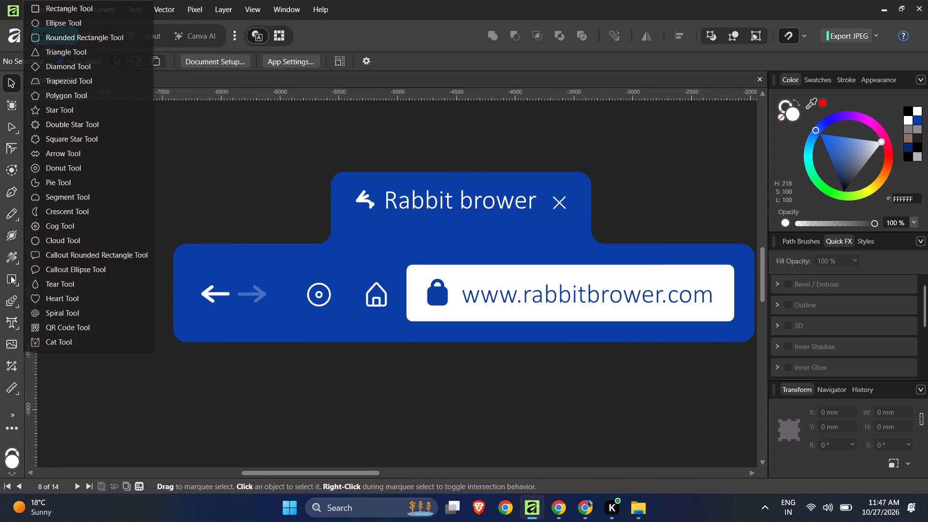
pyautogui.moveTo(11, 275); pyautogui.dragTo(44, 65)
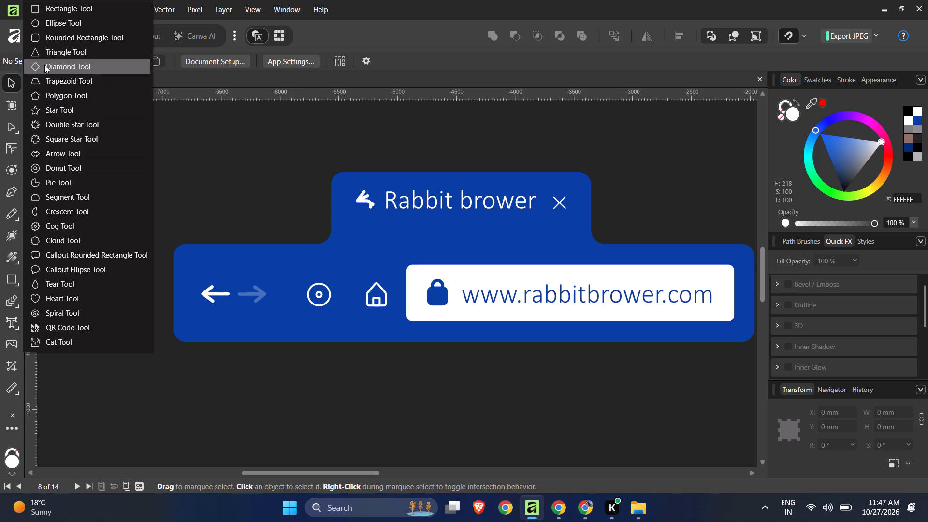
pyautogui.moveTo(44, 65); pyautogui.dragTo(44, 24)
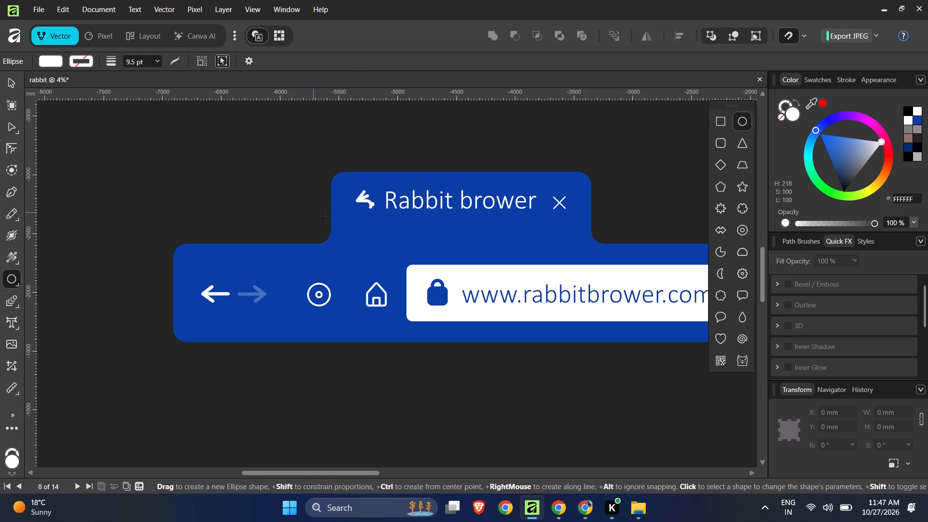
pyautogui.keyDown('ctrl'); pyautogui.scroll(-1, 316, 238); pyautogui.keyUp('ctrl')
pyautogui.keyDown('ctrl'); pyautogui.scroll(3, 275, 233); pyautogui.keyUp('ctrl')
pyautogui.moveTo(165, 183); pyautogui.dragTo(201, 211)
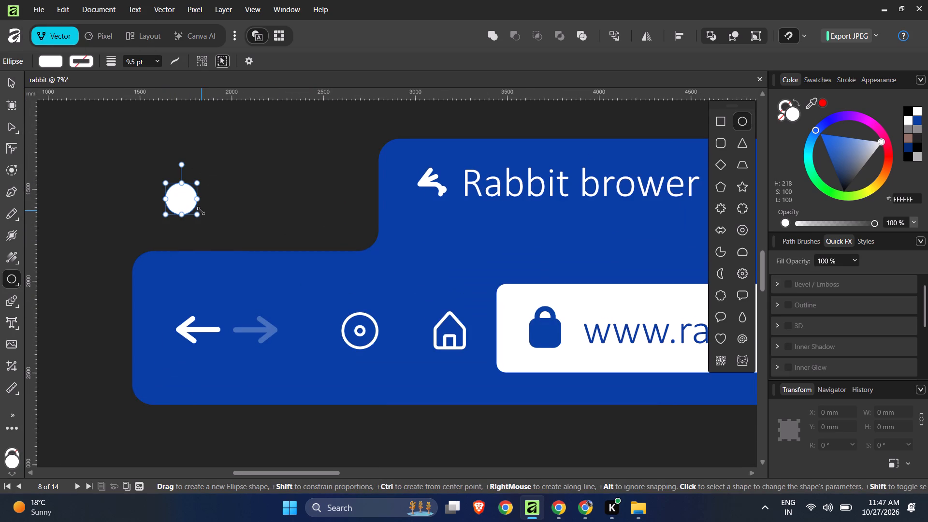
pyautogui.click(12, 76)
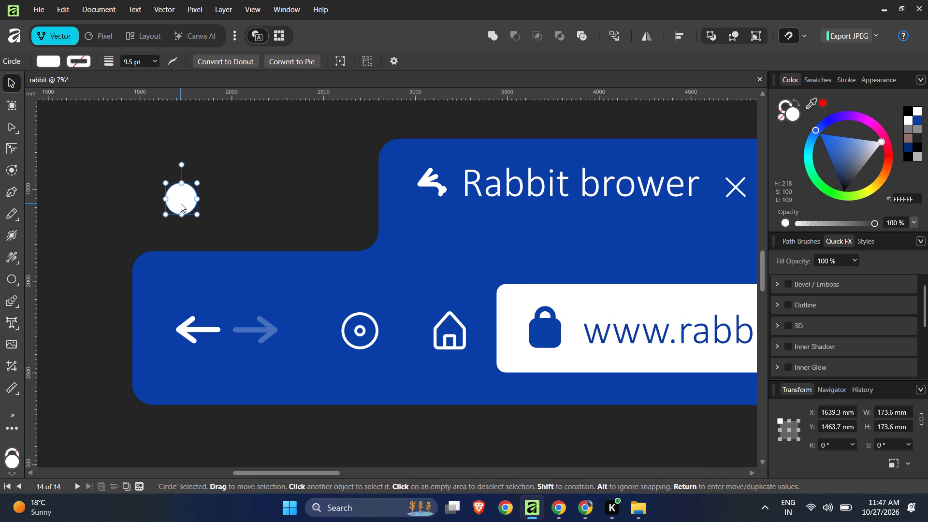
pyautogui.click(181, 203)
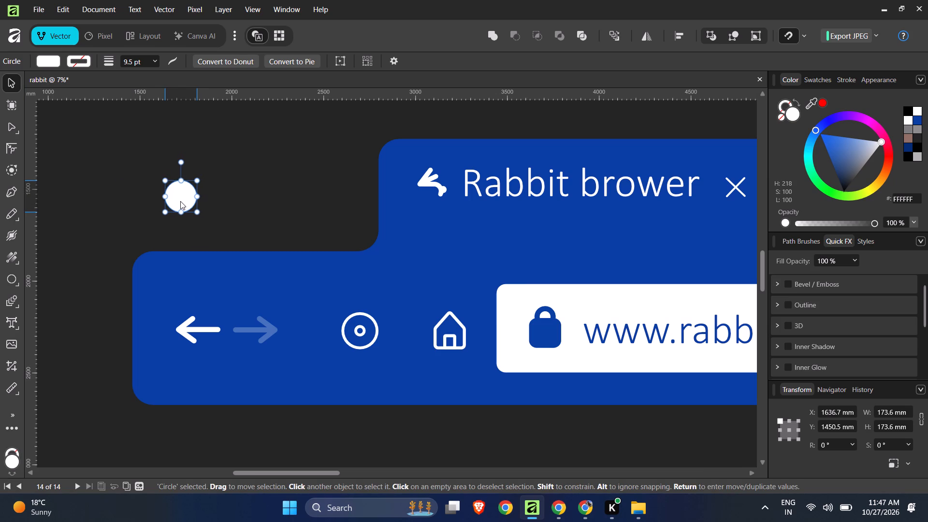
# Duplicate the white circle twice toward the Rabbit brower tab, making a level row of three spaced about 325 mm apart.
pyautogui.keyDown('alt'); pyautogui.moveTo(180, 201); pyautogui.dragTo(199, 201); pyautogui.keyUp('alt')
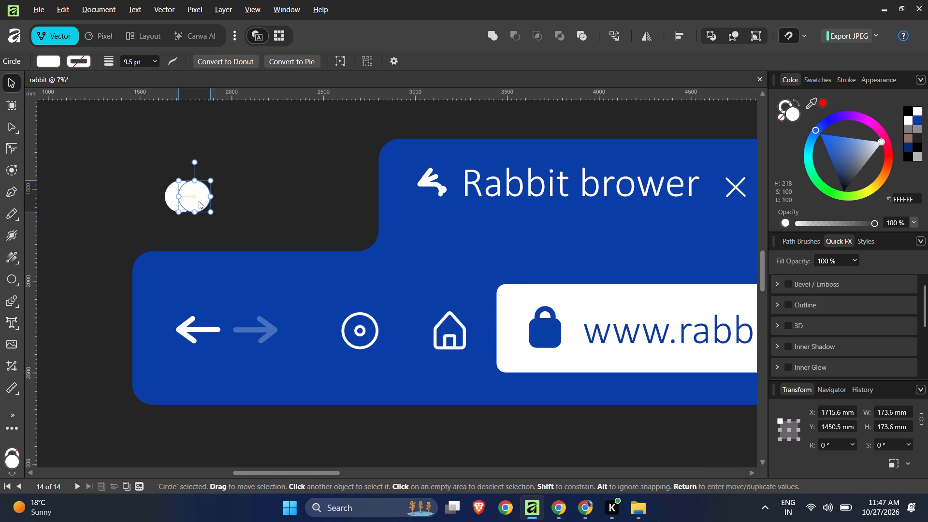
pyautogui.keyDown('alt'); pyautogui.moveTo(199, 201); pyautogui.dragTo(240, 207); pyautogui.keyUp('alt')
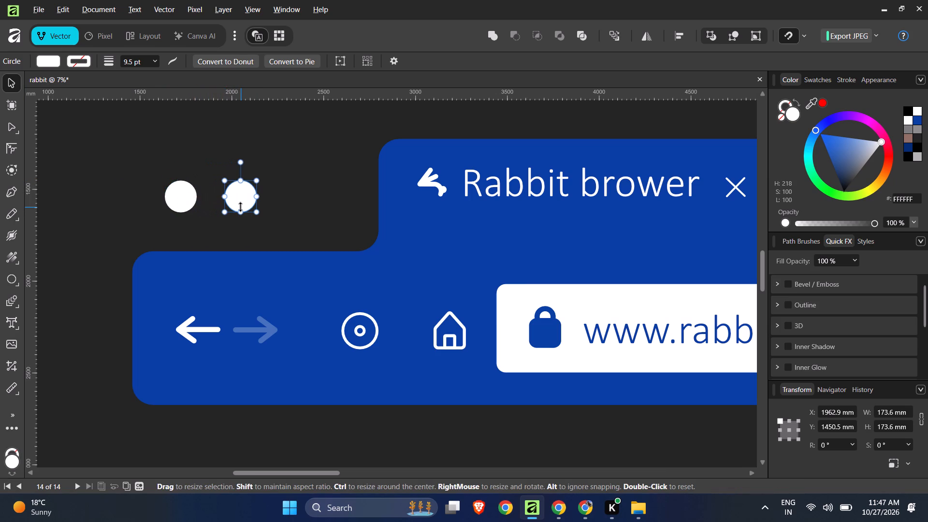
pyautogui.hotkey('ctrl', 'd')
pyautogui.click(239, 201)
pyautogui.keyDown('alt'); pyautogui.moveTo(239, 201); pyautogui.dragTo(297, 203); pyautogui.keyUp('alt')
pyautogui.click(296, 199)
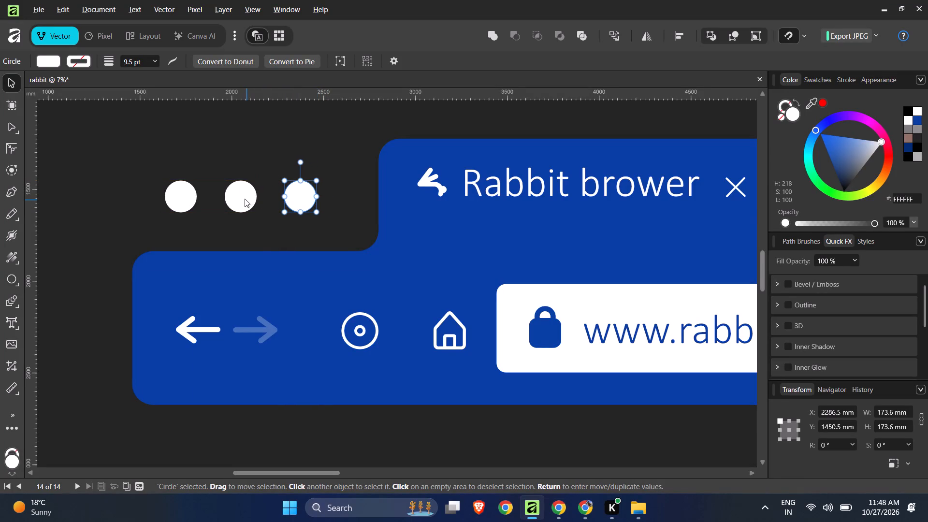
pyautogui.click(160, 222)
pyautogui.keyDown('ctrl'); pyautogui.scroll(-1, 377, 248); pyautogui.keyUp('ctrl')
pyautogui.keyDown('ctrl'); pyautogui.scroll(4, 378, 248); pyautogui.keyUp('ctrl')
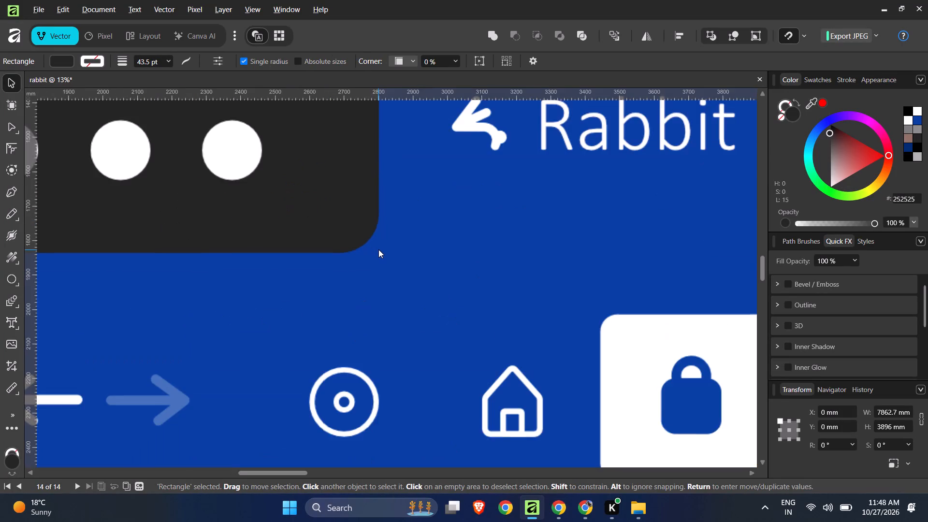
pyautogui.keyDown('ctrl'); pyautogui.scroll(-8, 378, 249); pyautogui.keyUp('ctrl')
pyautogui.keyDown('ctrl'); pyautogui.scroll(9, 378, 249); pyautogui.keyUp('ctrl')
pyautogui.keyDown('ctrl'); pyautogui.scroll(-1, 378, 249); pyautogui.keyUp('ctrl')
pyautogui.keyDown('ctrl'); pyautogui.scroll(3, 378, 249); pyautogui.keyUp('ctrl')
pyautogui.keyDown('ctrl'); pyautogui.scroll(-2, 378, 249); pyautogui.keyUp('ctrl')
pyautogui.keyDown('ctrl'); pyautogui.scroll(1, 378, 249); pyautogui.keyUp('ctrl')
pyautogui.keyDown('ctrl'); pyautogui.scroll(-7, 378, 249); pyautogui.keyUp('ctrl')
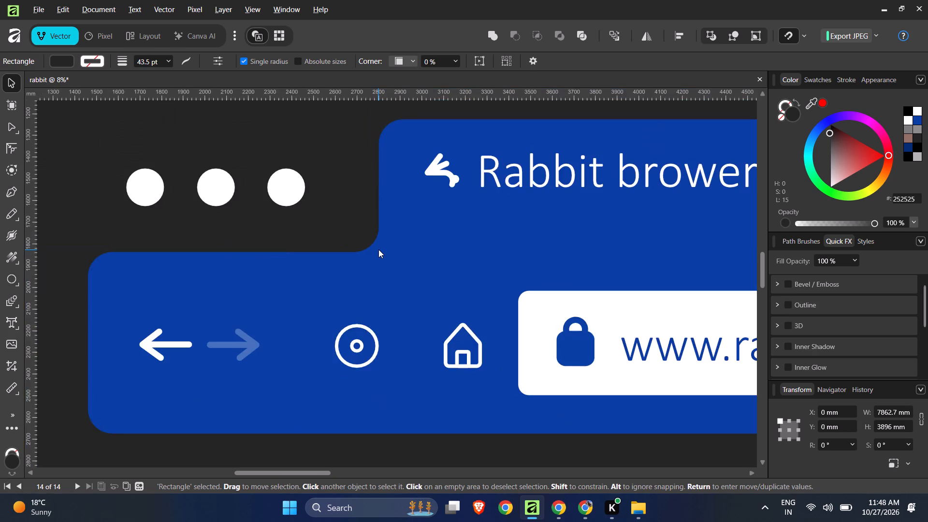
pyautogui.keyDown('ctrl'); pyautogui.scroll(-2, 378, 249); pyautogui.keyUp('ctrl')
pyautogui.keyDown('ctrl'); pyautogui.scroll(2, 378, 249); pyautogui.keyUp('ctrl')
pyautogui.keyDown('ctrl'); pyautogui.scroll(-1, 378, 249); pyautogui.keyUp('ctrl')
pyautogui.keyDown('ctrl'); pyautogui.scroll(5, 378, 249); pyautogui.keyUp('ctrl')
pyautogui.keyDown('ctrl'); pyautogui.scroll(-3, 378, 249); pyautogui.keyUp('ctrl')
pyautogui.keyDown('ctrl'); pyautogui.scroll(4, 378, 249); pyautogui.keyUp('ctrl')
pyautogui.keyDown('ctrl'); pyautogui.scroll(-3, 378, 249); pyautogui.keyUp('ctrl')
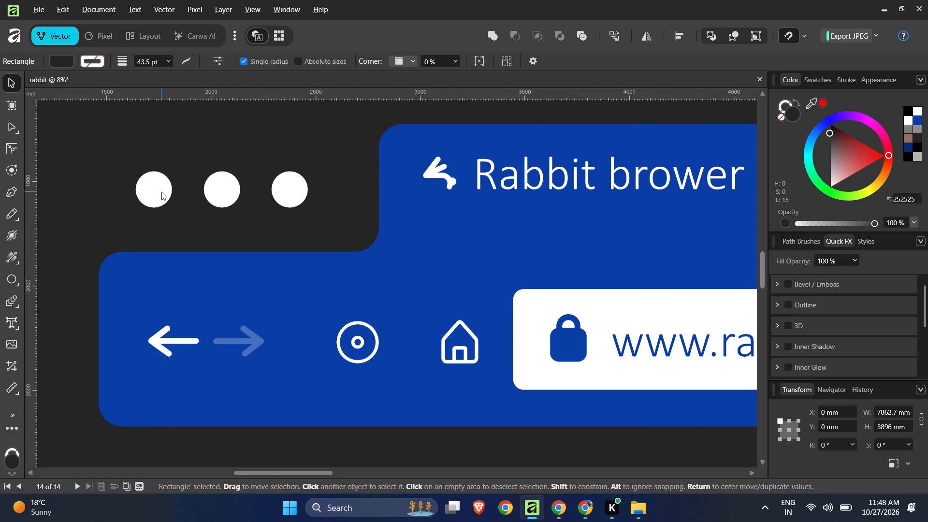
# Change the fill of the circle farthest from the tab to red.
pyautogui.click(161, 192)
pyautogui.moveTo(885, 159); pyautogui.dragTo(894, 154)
# Select all three circles and fill them with the mockup bar's blue, 013EA5, using the Color Picker.
pyautogui.click(221, 194)
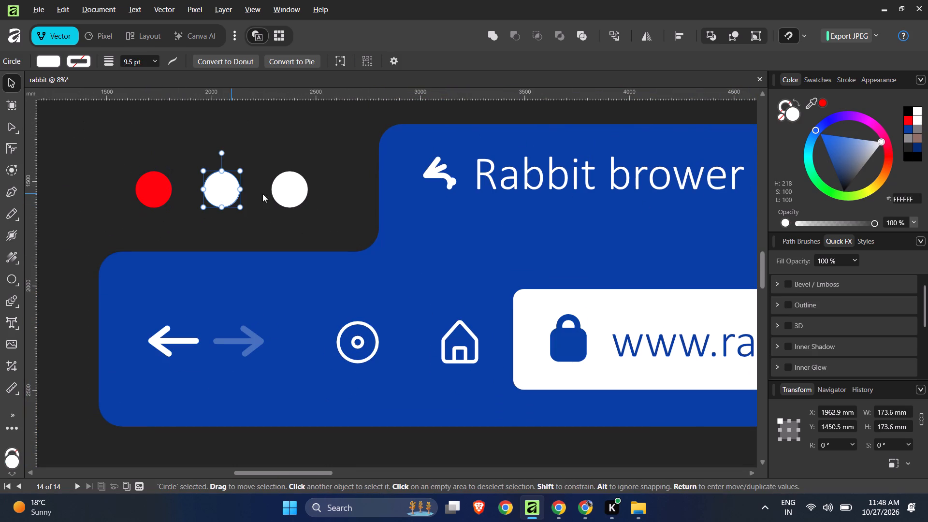
pyautogui.keyDown('shift'); pyautogui.click(291, 194); pyautogui.keyUp('shift')
pyautogui.keyDown('shift'); pyautogui.click(157, 187); pyautogui.keyUp('shift')
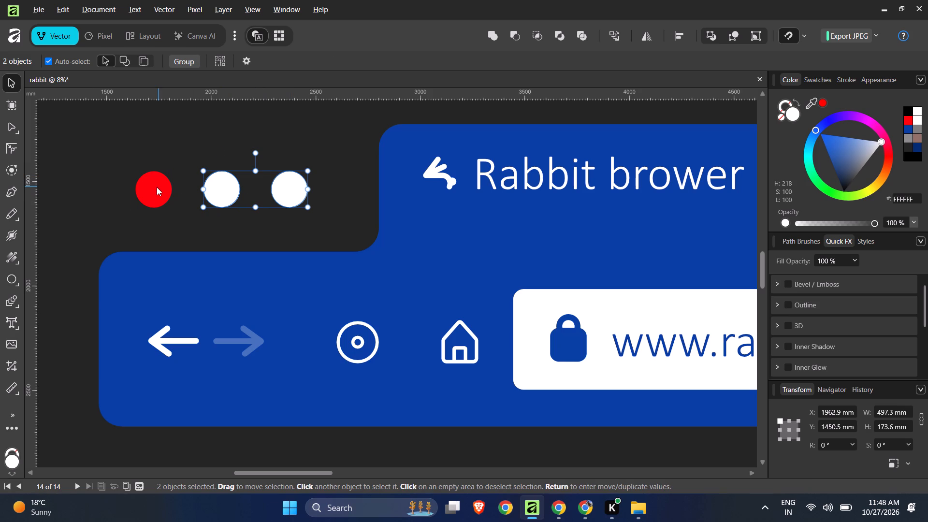
pyautogui.press('i')
pyautogui.click(273, 284)
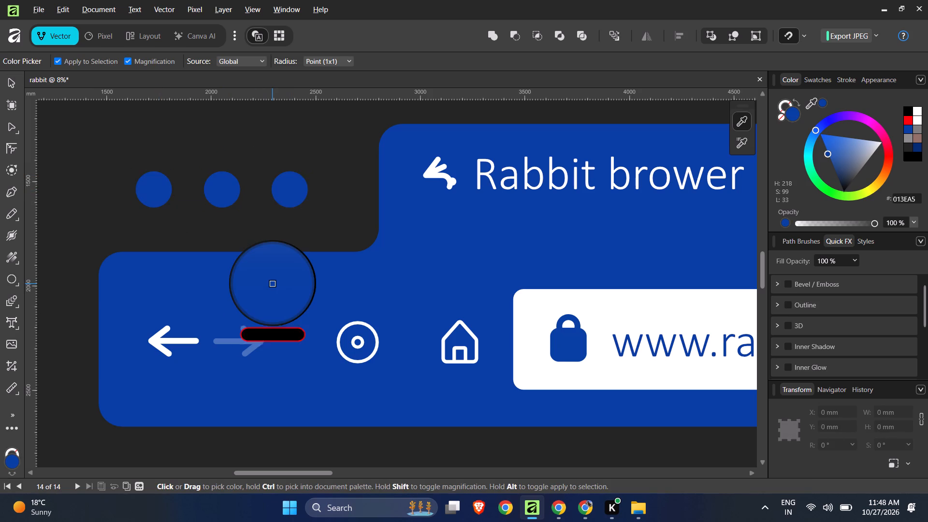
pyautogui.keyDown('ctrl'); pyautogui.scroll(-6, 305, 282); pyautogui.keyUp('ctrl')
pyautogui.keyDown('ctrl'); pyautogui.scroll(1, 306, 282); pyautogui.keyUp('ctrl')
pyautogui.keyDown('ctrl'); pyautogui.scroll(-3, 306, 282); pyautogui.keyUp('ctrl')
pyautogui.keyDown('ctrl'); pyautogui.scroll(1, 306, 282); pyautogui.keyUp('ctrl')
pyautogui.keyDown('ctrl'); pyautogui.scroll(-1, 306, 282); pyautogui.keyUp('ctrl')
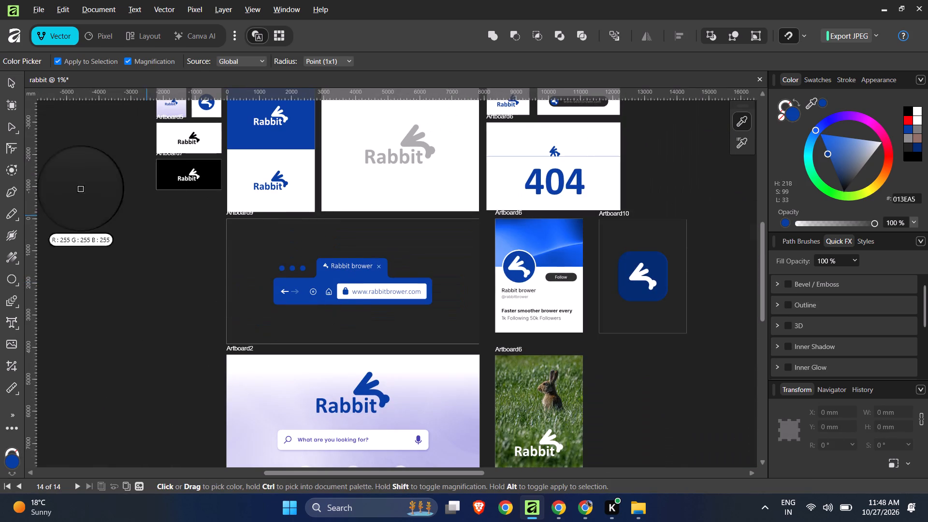
# Group the three blue circles above the mockup's back arrow and scale the group down to about 734 mm wide and 155 mm high.
pyautogui.click(4, 77)
pyautogui.click(97, 246)
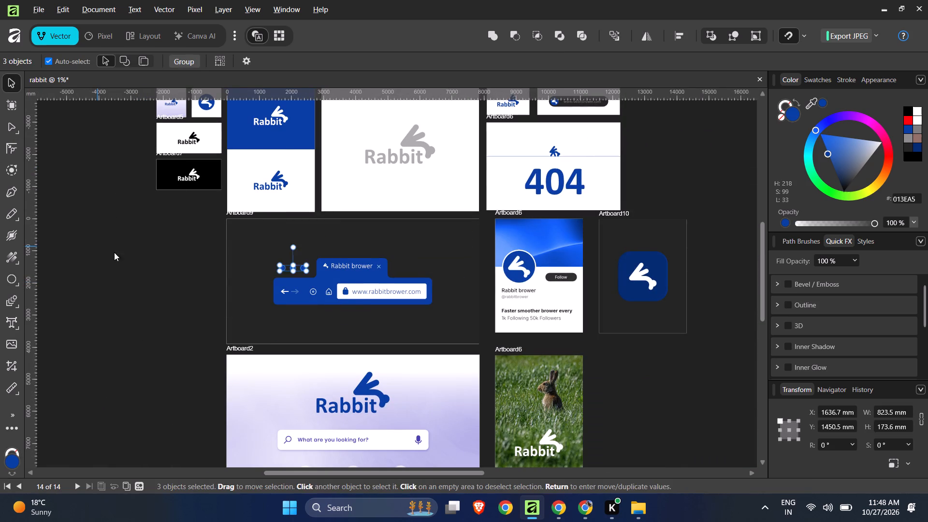
pyautogui.keyDown('ctrl'); pyautogui.scroll(-3, 259, 270); pyautogui.keyUp('ctrl')
pyautogui.keyDown('ctrl'); pyautogui.scroll(2, 259, 270); pyautogui.keyUp('ctrl')
pyautogui.keyDown('ctrl'); pyautogui.scroll(-1, 274, 271); pyautogui.keyUp('ctrl')
pyautogui.keyDown('ctrl'); pyautogui.scroll(9, 274, 271); pyautogui.keyUp('ctrl')
pyautogui.click(275, 261)
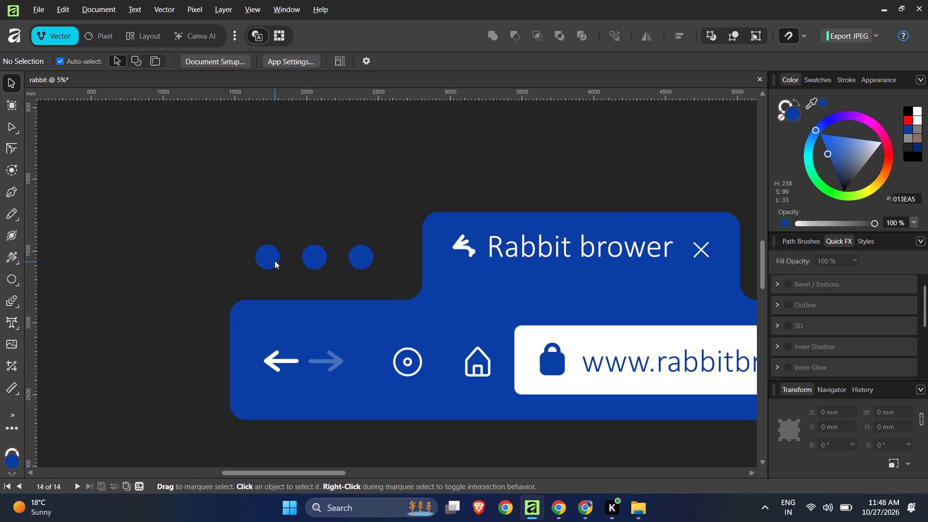
pyautogui.keyDown('shift'); pyautogui.click(319, 257); pyautogui.keyUp('shift')
pyautogui.keyDown('shift'); pyautogui.click(364, 263); pyautogui.keyUp('shift')
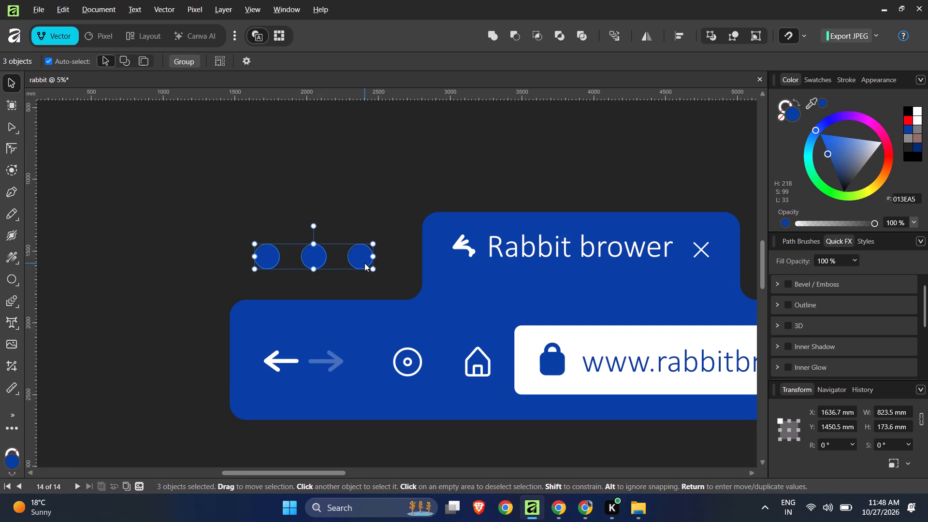
pyautogui.hotkey('ctrl', 'g')
pyautogui.moveTo(256, 245); pyautogui.dragTo(268, 251)
pyautogui.click(284, 256)
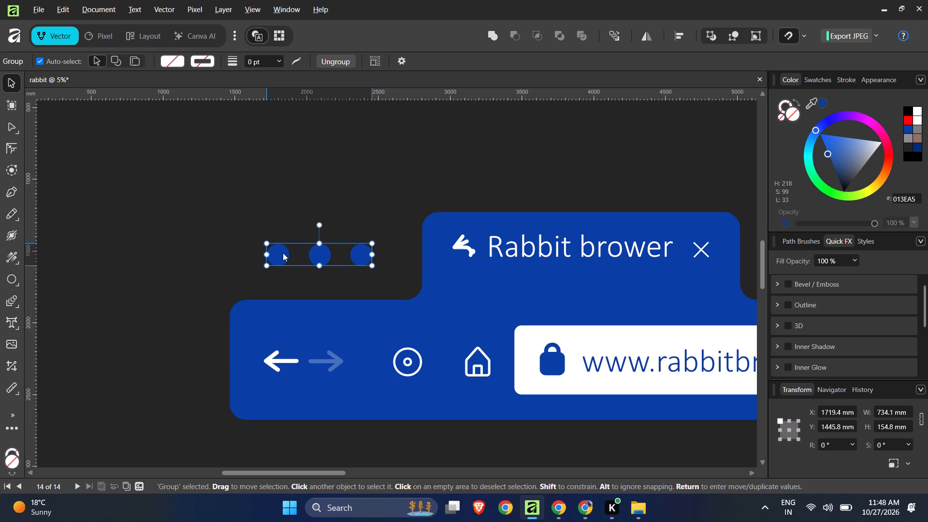
pyautogui.click(138, 247)
# Recolor the group of three circles white, FFFFFF, using the Color Picker to sample the profile card's white background.
pyautogui.keyDown('ctrl'); pyautogui.scroll(-7, 264, 230); pyautogui.keyUp('ctrl')
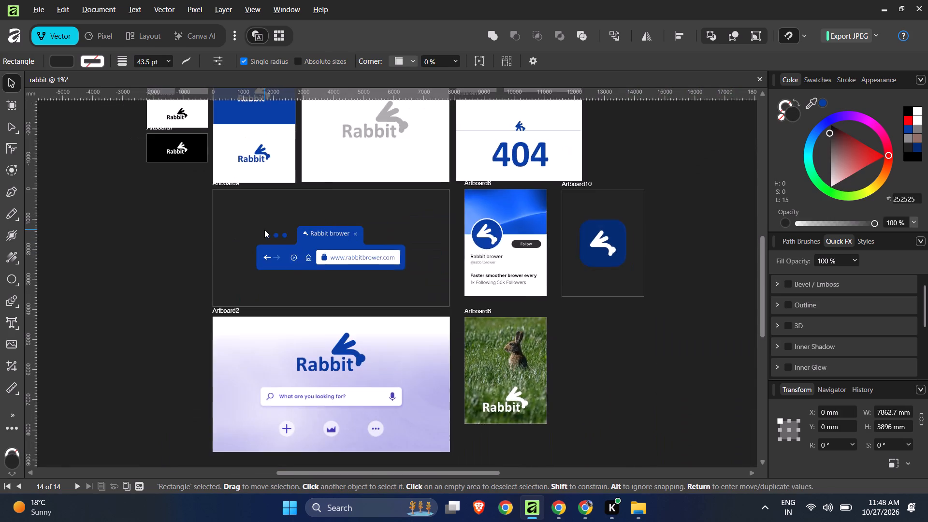
pyautogui.keyDown('ctrl'); pyautogui.scroll(-1, 264, 230); pyautogui.keyUp('ctrl')
pyautogui.click(156, 249)
pyautogui.keyDown('ctrl'); pyautogui.scroll(-3, 156, 249); pyautogui.keyUp('ctrl')
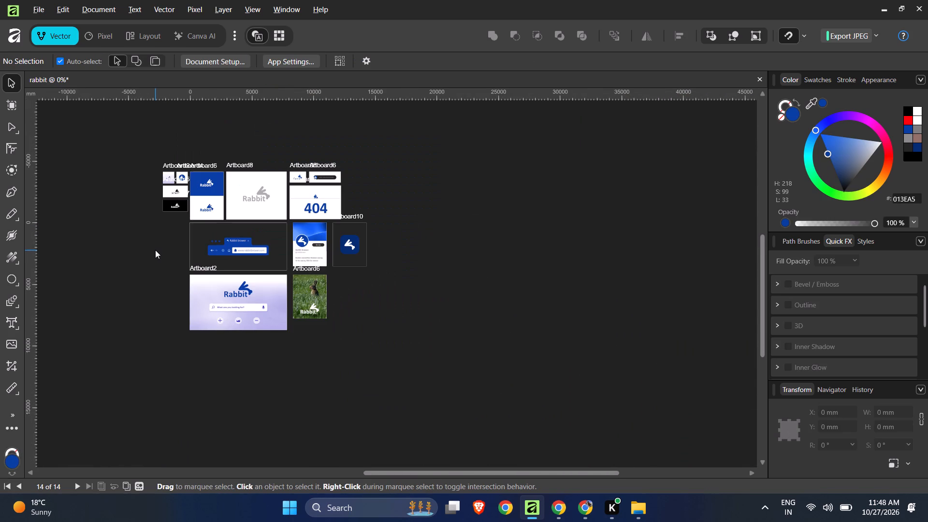
pyautogui.keyDown('ctrl'); pyautogui.scroll(2, 491, 278); pyautogui.keyUp('ctrl')
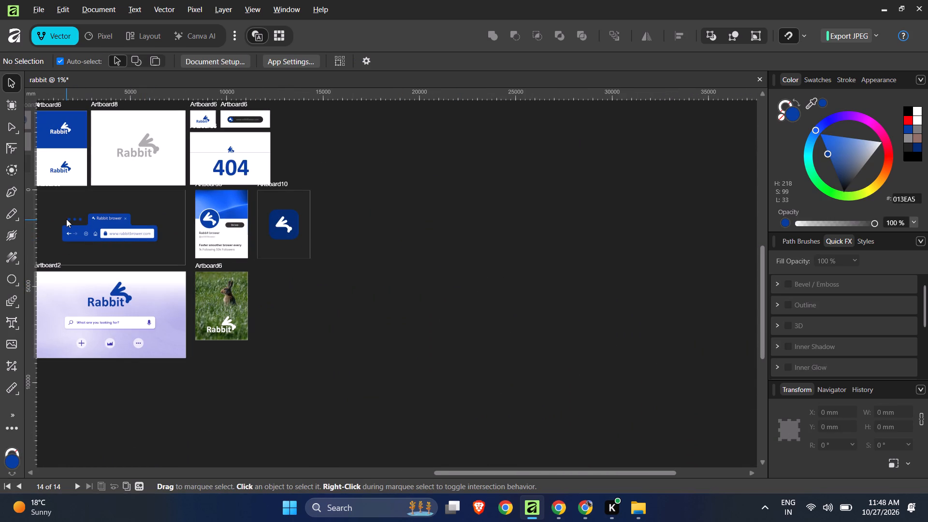
pyautogui.click(66, 219)
pyautogui.press('i')
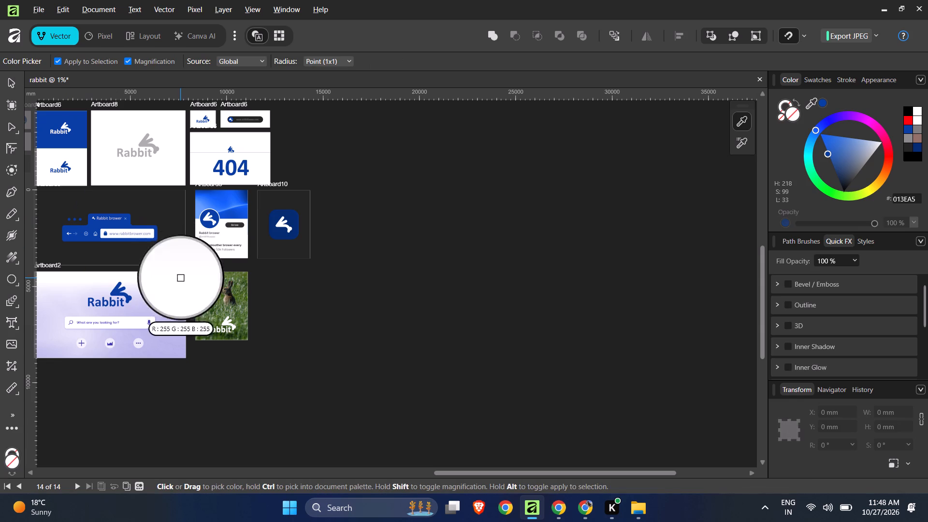
pyautogui.click(235, 235)
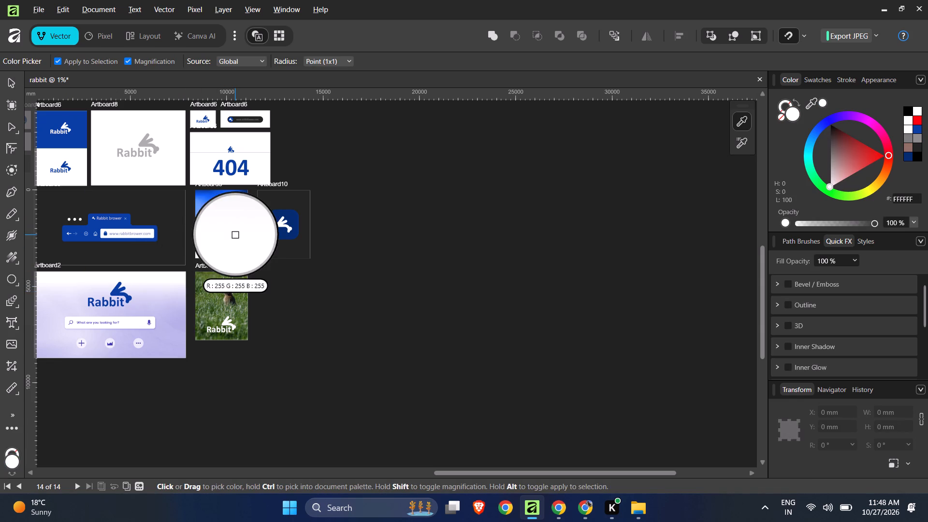
pyautogui.click(18, 82)
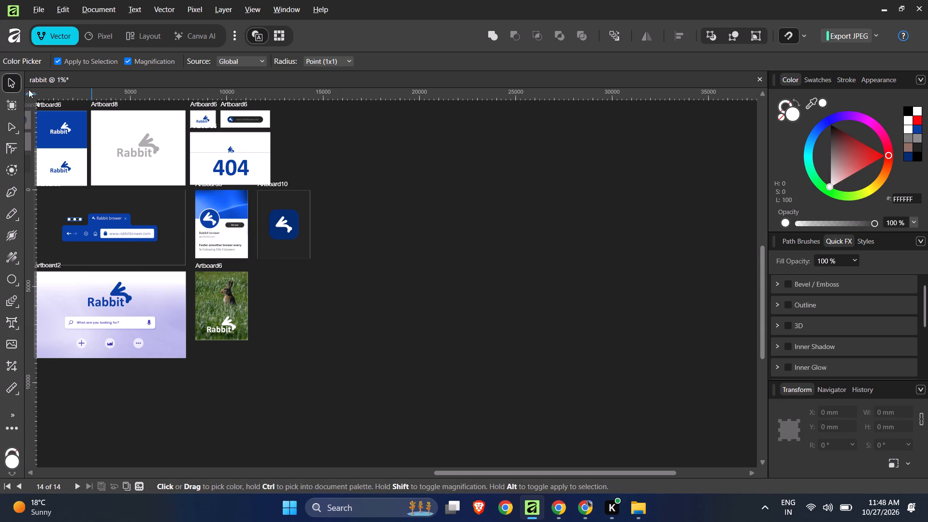
pyautogui.click(493, 188)
# Examine the rabbit-photo flyer up close, the overall artboard layout, and the grey logo and 404 page artboards.
pyautogui.keyDown('ctrl'); pyautogui.scroll(3, 504, 203); pyautogui.keyUp('ctrl')
pyautogui.keyDown('ctrl'); pyautogui.scroll(-2, 504, 204); pyautogui.keyUp('ctrl')
pyautogui.keyDown('ctrl'); pyautogui.scroll(4, 204, 300); pyautogui.keyUp('ctrl')
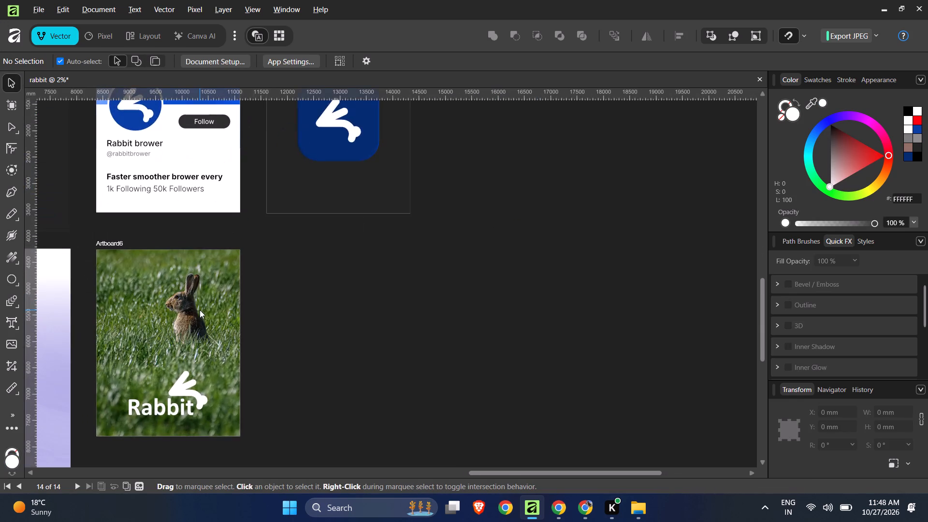
pyautogui.keyDown('ctrl'); pyautogui.scroll(1, 419, 301); pyautogui.keyUp('ctrl')
pyautogui.keyDown('ctrl'); pyautogui.scroll(-1, 517, 281); pyautogui.keyUp('ctrl')
pyautogui.keyDown('ctrl'); pyautogui.scroll(1, 551, 277); pyautogui.keyUp('ctrl')
pyautogui.keyDown('ctrl'); pyautogui.scroll(-2, 551, 277); pyautogui.keyUp('ctrl')
pyautogui.keyDown('ctrl'); pyautogui.scroll(1, 551, 277); pyautogui.keyUp('ctrl')
pyautogui.keyDown('ctrl'); pyautogui.scroll(-2, 552, 277); pyautogui.keyUp('ctrl')
pyautogui.keyDown('ctrl'); pyautogui.scroll(1, 553, 277); pyautogui.keyUp('ctrl')
pyautogui.keyDown('ctrl'); pyautogui.scroll(-8, 553, 277); pyautogui.keyUp('ctrl')
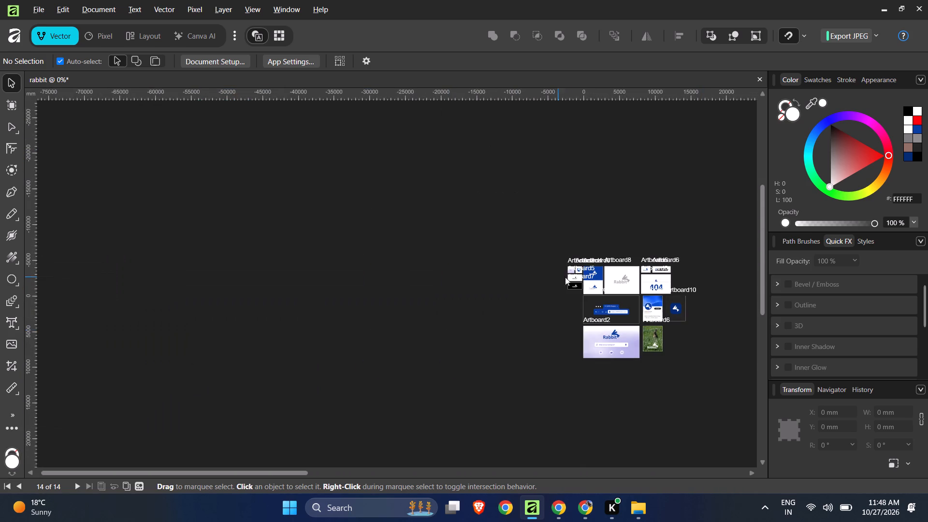
pyautogui.keyDown('ctrl'); pyautogui.scroll(5, 755, 279); pyautogui.keyUp('ctrl')
pyautogui.keyDown('ctrl'); pyautogui.scroll(1, 624, 291); pyautogui.keyUp('ctrl')
pyautogui.keyDown('ctrl'); pyautogui.scroll(-1, 624, 291); pyautogui.keyUp('ctrl')
pyautogui.keyDown('ctrl'); pyautogui.scroll(2, 624, 291); pyautogui.keyUp('ctrl')
pyautogui.keyDown('ctrl'); pyautogui.scroll(4, 420, 285); pyautogui.keyUp('ctrl')
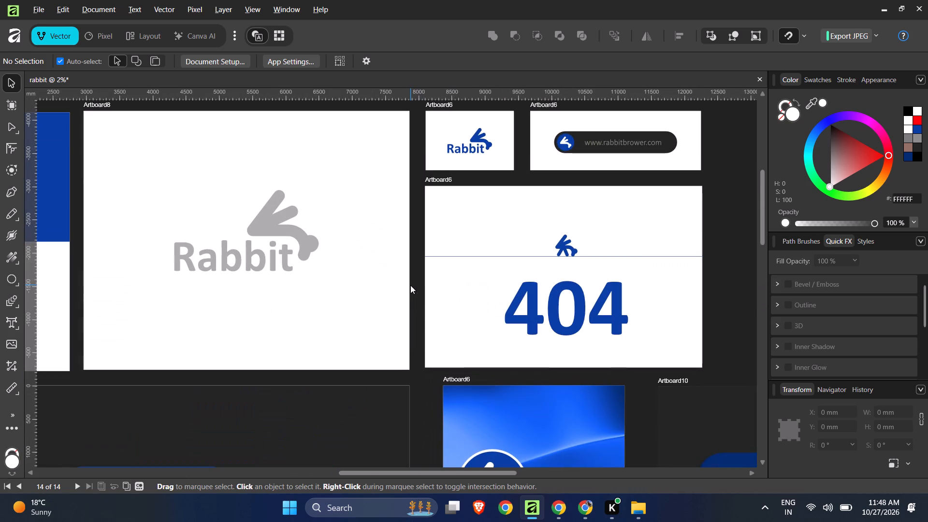
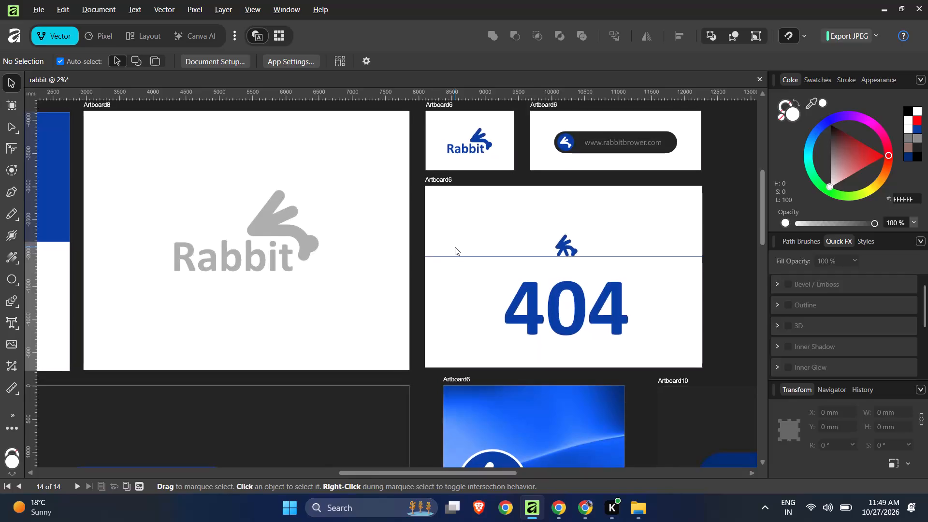
# Examine the 404 page artboard and its neighbouring artboards.
pyautogui.scroll(2, 455, 247)
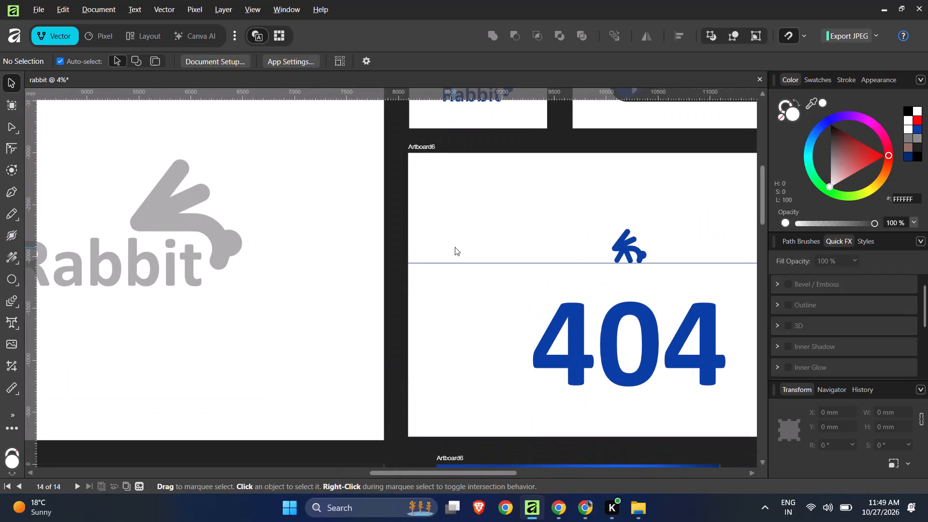
pyautogui.keyDown('ctrl'); pyautogui.scroll(-1, 453, 247); pyautogui.keyUp('ctrl')
pyautogui.keyDown('ctrl'); pyautogui.scroll(1, 451, 249); pyautogui.keyUp('ctrl')
pyautogui.keyDown('ctrl'); pyautogui.scroll(-1, 451, 249); pyautogui.keyUp('ctrl')
pyautogui.keyDown('ctrl'); pyautogui.scroll(2, 643, 268); pyautogui.keyUp('ctrl')
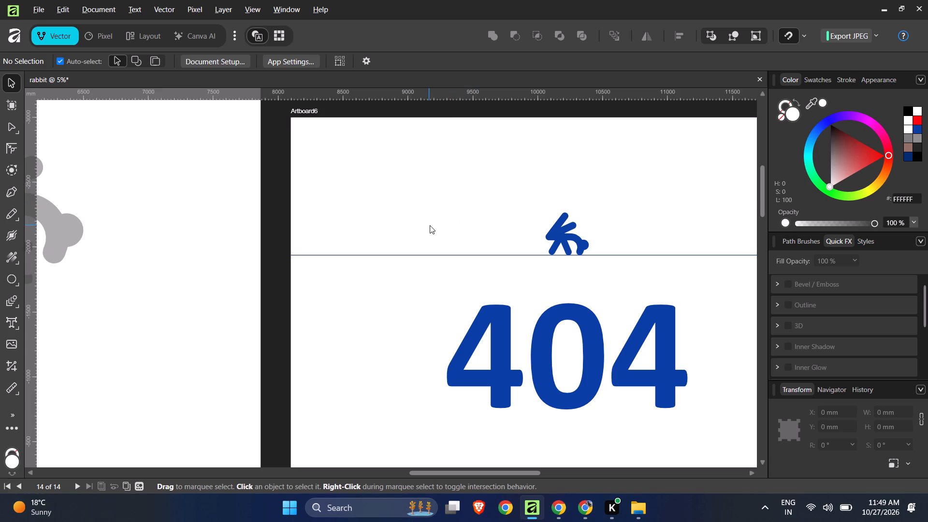
pyautogui.keyDown('ctrl'); pyautogui.scroll(2, 432, 225); pyautogui.keyUp('ctrl')
pyautogui.keyDown('ctrl'); pyautogui.scroll(-4, 432, 225); pyautogui.keyUp('ctrl')
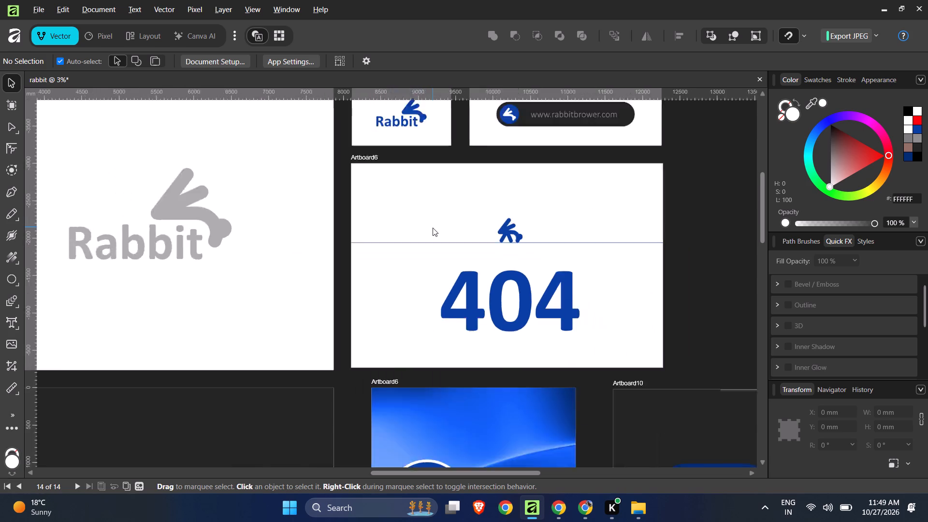
pyautogui.keyDown('ctrl'); pyautogui.scroll(-1, 433, 228); pyautogui.keyUp('ctrl')
# Draw an open curve with the Pen tool, rising from the 404 page's horizontal line, about 305 mm wide and 603 mm high.
pyautogui.click(13, 192)
pyautogui.keyDown('ctrl'); pyautogui.scroll(1, 477, 241); pyautogui.keyUp('ctrl')
pyautogui.keyDown('ctrl'); pyautogui.scroll(-1, 486, 245); pyautogui.keyUp('ctrl')
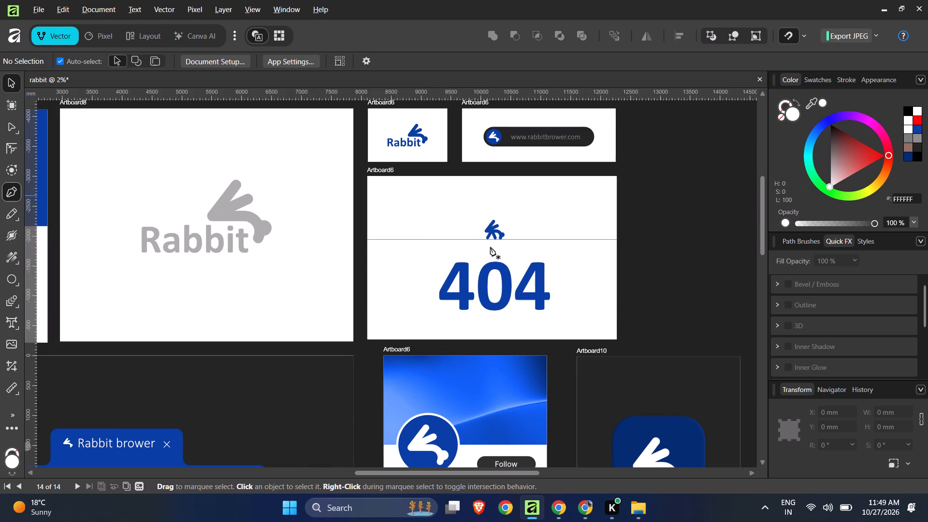
pyautogui.keyDown('ctrl'); pyautogui.scroll(8, 466, 240); pyautogui.keyUp('ctrl')
pyautogui.keyDown('ctrl'); pyautogui.scroll(2, 424, 234); pyautogui.keyUp('ctrl')
pyautogui.keyDown('ctrl'); pyautogui.scroll(-1, 424, 234); pyautogui.keyUp('ctrl')
pyautogui.keyDown('ctrl'); pyautogui.scroll(1, 424, 234); pyautogui.keyUp('ctrl')
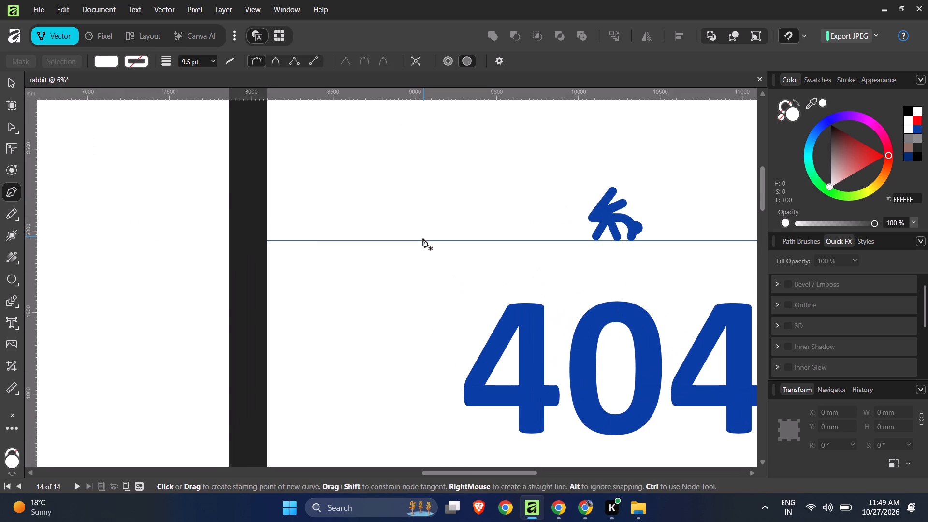
pyautogui.click(419, 241)
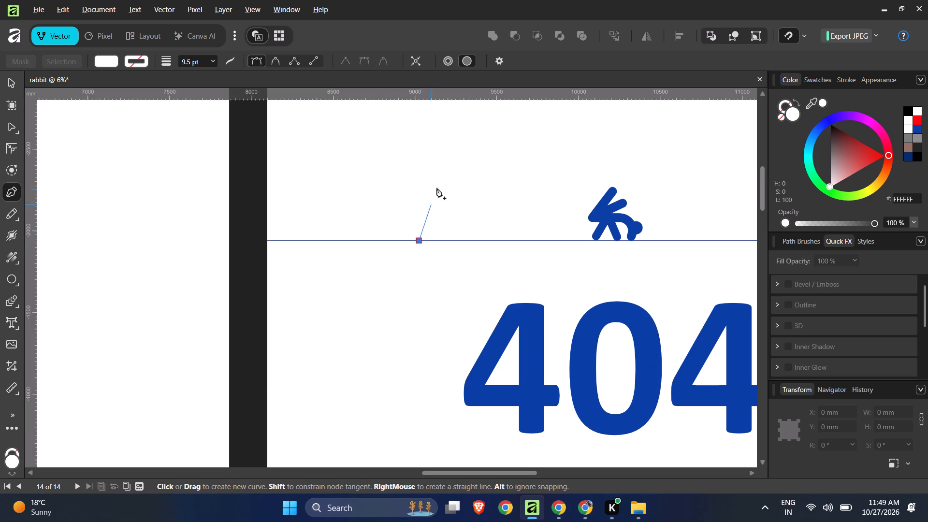
pyautogui.moveTo(469, 142); pyautogui.dragTo(523, 123)
pyautogui.keyDown('shift'); pyautogui.click(469, 143); pyautogui.keyUp('shift')
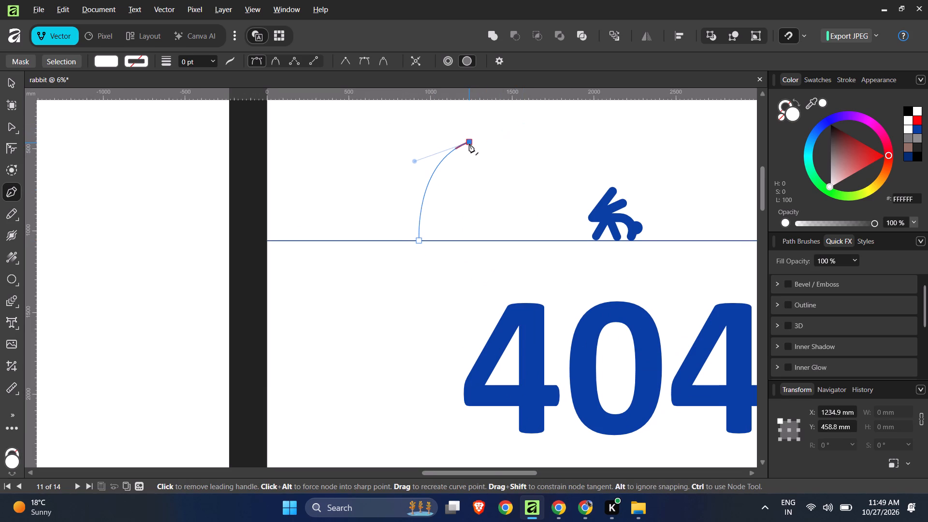
pyautogui.click(13, 80)
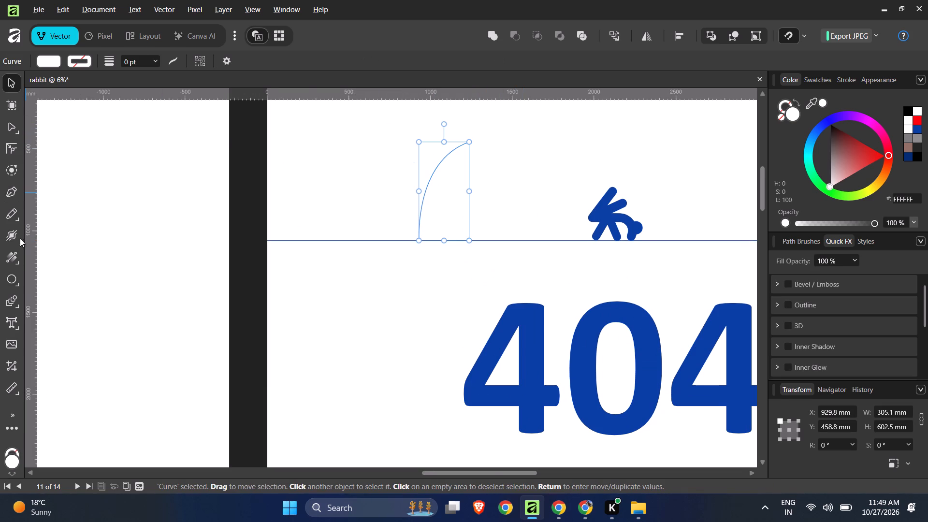
# Draw a circle about 160 mm across between the new curve and the rabbit icon.
pyautogui.click(7, 274)
pyautogui.moveTo(516, 142); pyautogui.dragTo(532, 152)
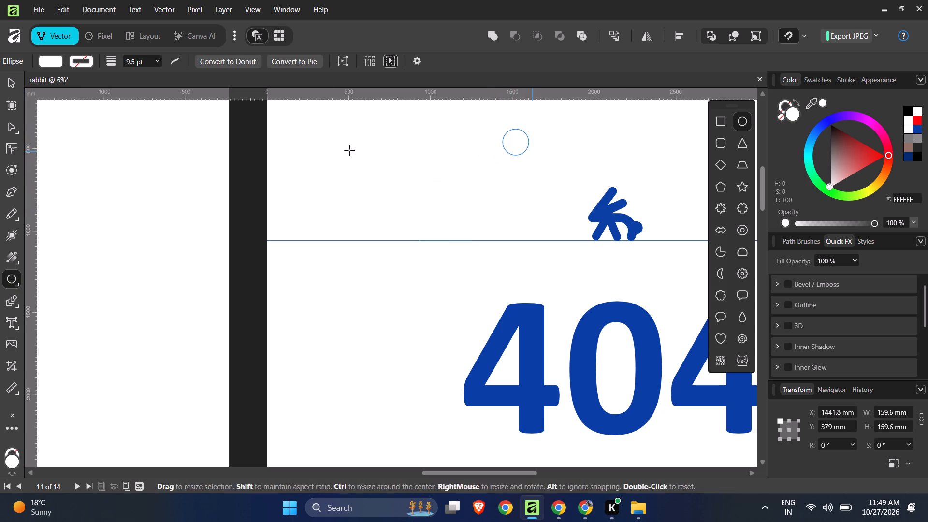
pyautogui.click(9, 83)
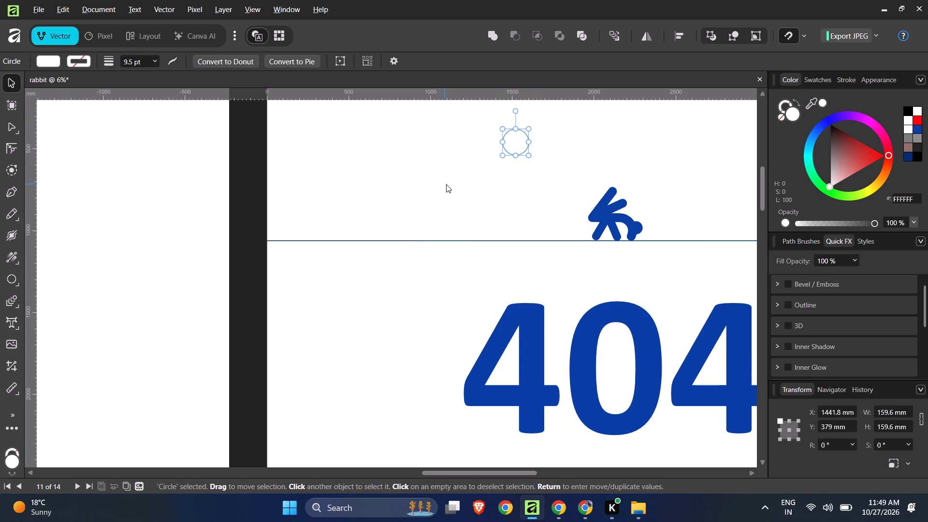
# Set the stroke width of the 404 page's horizontal line to 14 pt.
pyautogui.click(447, 184)
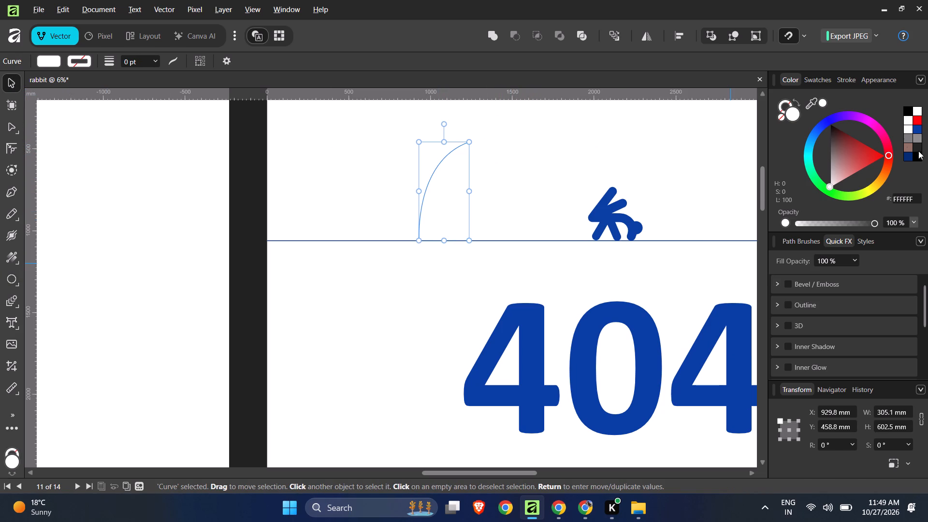
pyautogui.click(847, 76)
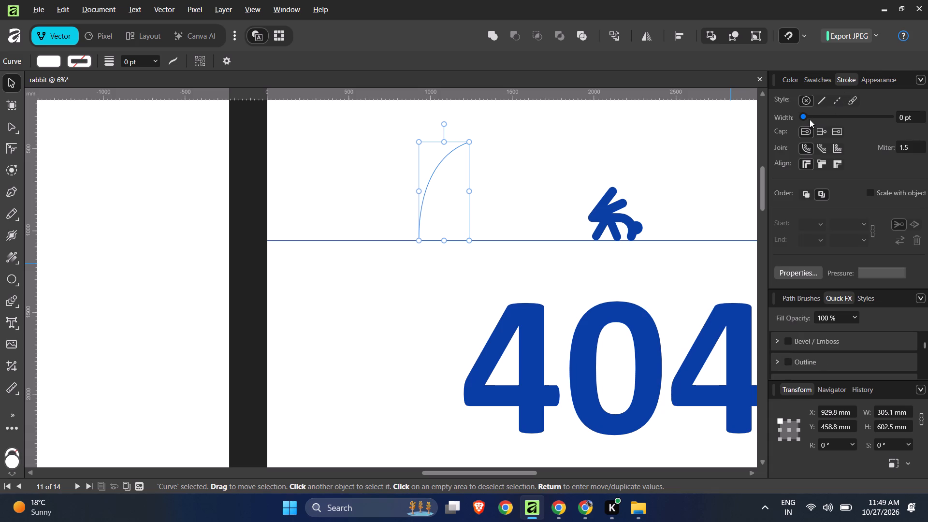
pyautogui.click(692, 242)
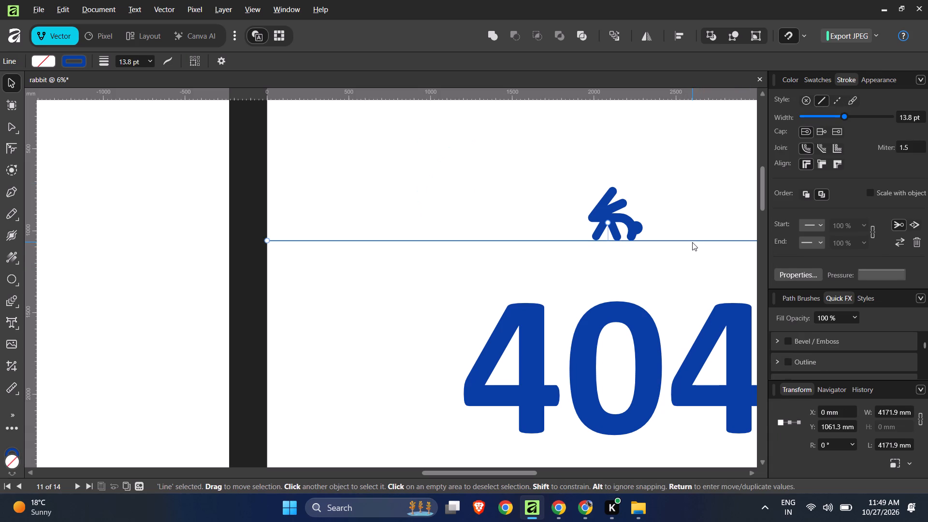
pyautogui.click(918, 115)
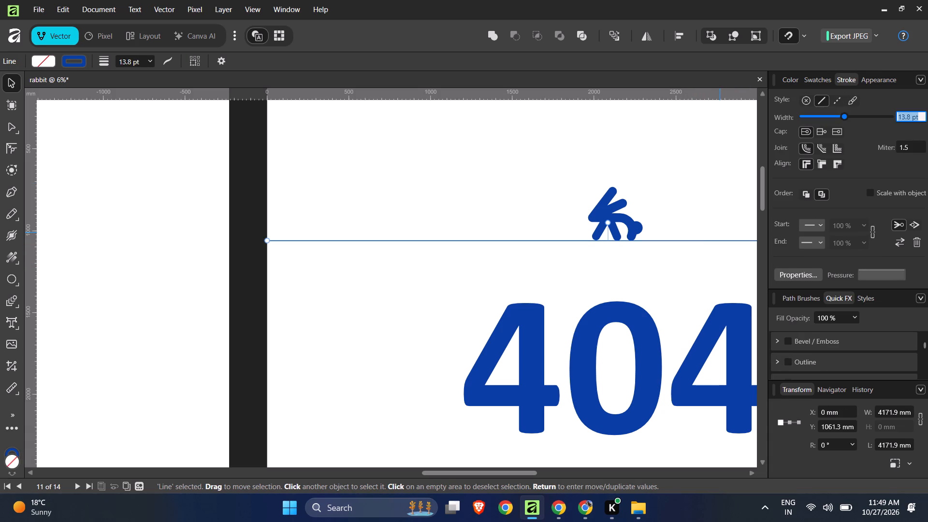
pyautogui.write('14')
pyautogui.press('Return')
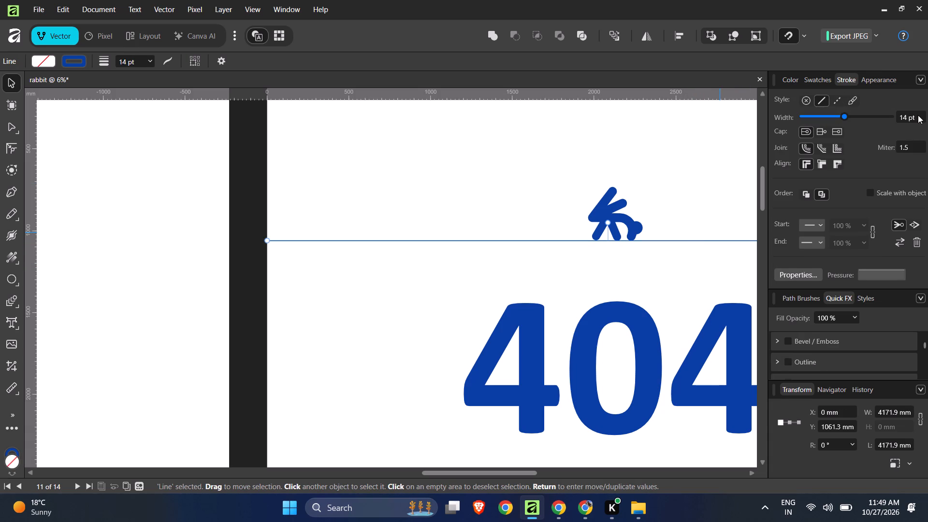
pyautogui.click(918, 115)
pyautogui.hotkey('ctrl', 'c')
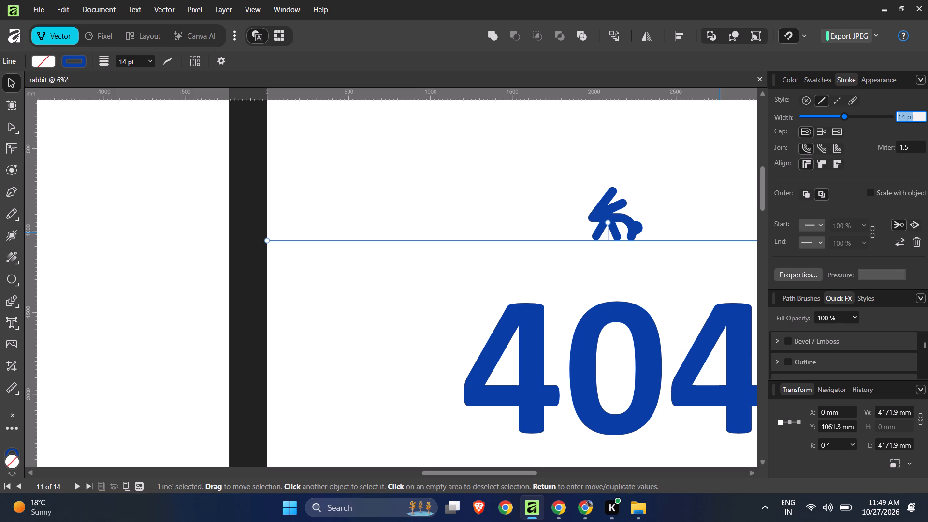
# Set the stroke width of the new open curve to 14 pt.
pyautogui.click(481, 193)
pyautogui.moveTo(491, 202); pyautogui.dragTo(311, 161)
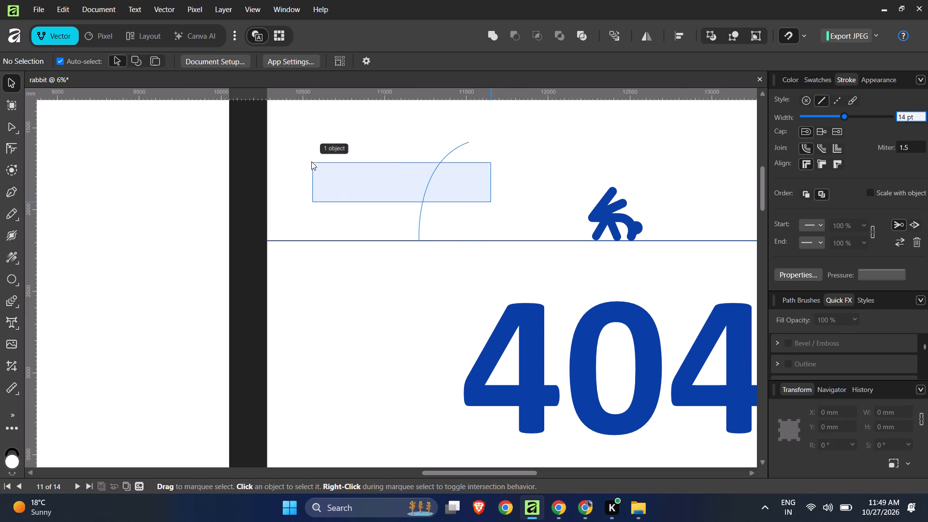
pyautogui.moveTo(311, 161); pyautogui.dragTo(310, 161)
pyautogui.click(900, 118)
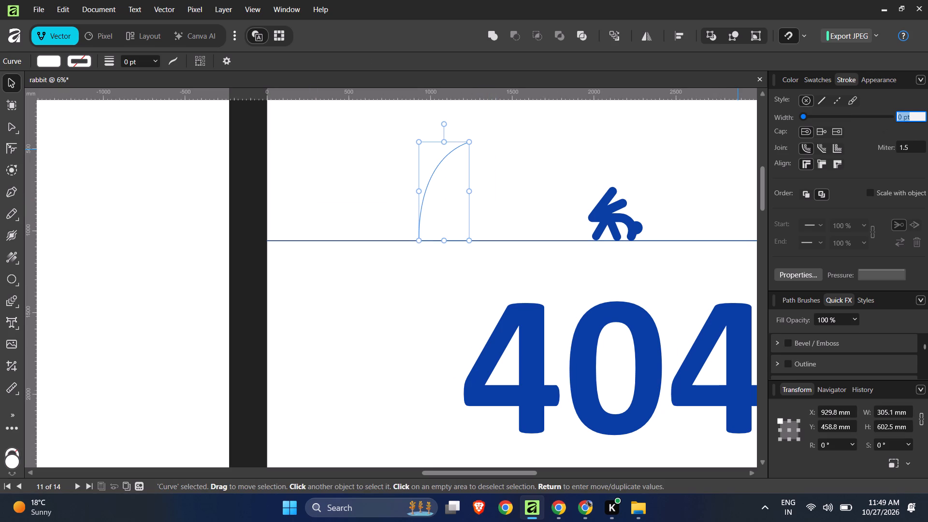
pyautogui.hotkey('ctrl', 'a')
pyautogui.write('14')
pyautogui.press('Return')
pyautogui.click(501, 186)
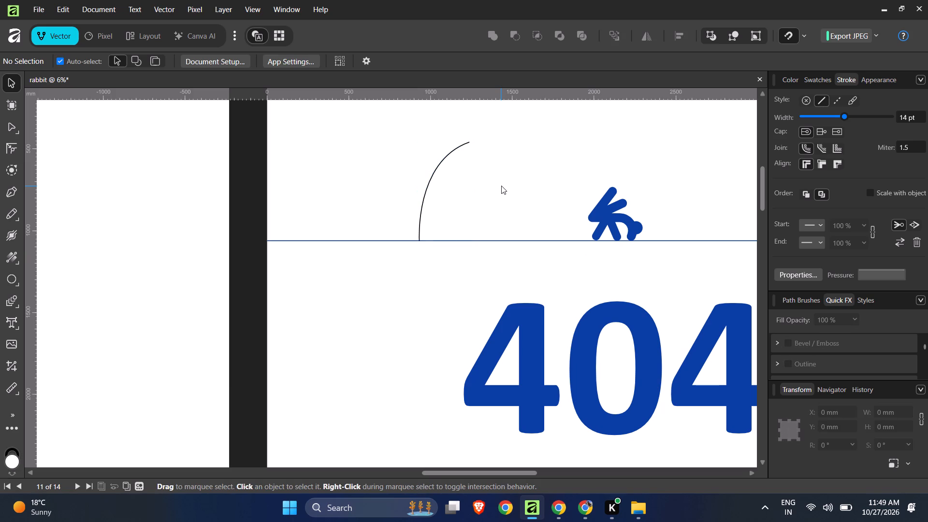
# Move the circle so it touches the upper end of the curve.
pyautogui.keyDown('ctrl'); pyautogui.scroll(1, 501, 212); pyautogui.keyUp('ctrl')
pyautogui.keyDown('ctrl'); pyautogui.scroll(-1, 501, 214); pyautogui.keyUp('ctrl')
pyautogui.keyDown('ctrl'); pyautogui.scroll(1, 501, 200); pyautogui.keyUp('ctrl')
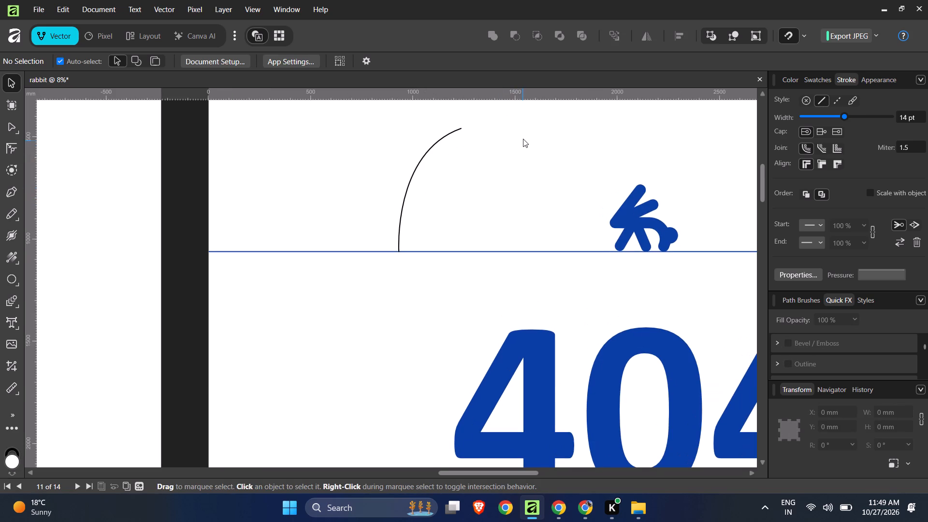
pyautogui.click(523, 139)
pyautogui.moveTo(523, 139); pyautogui.dragTo(479, 139)
# Set the circle's stroke width to 14 pt.
pyautogui.click(914, 115)
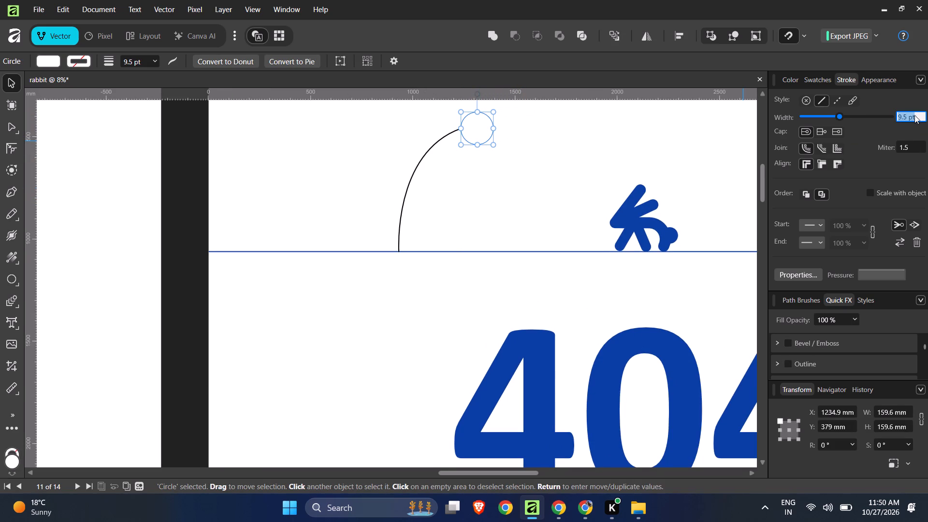
pyautogui.write('14')
pyautogui.press('Return')
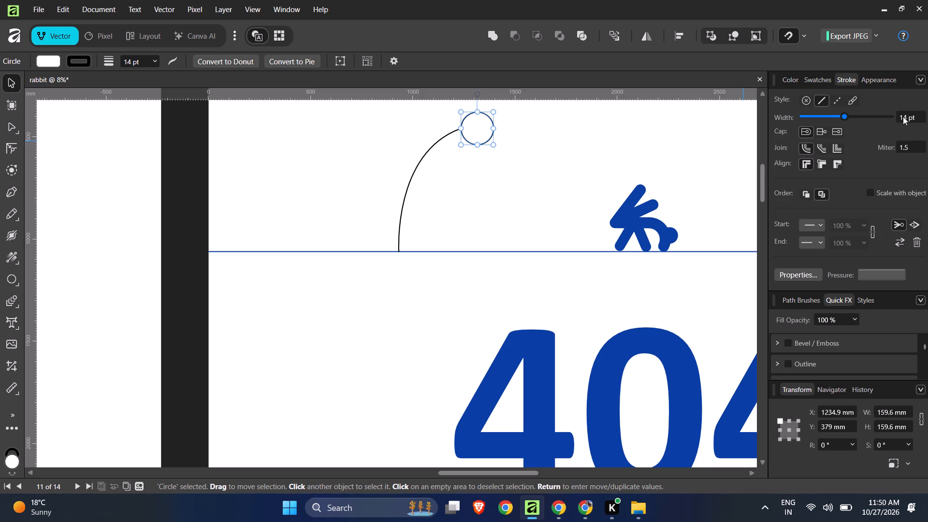
# Remove the fill from the curve and circle together and set their stroke colour to blue, 013EA5.
pyautogui.keyDown('shift'); pyautogui.click(430, 151); pyautogui.keyUp('shift')
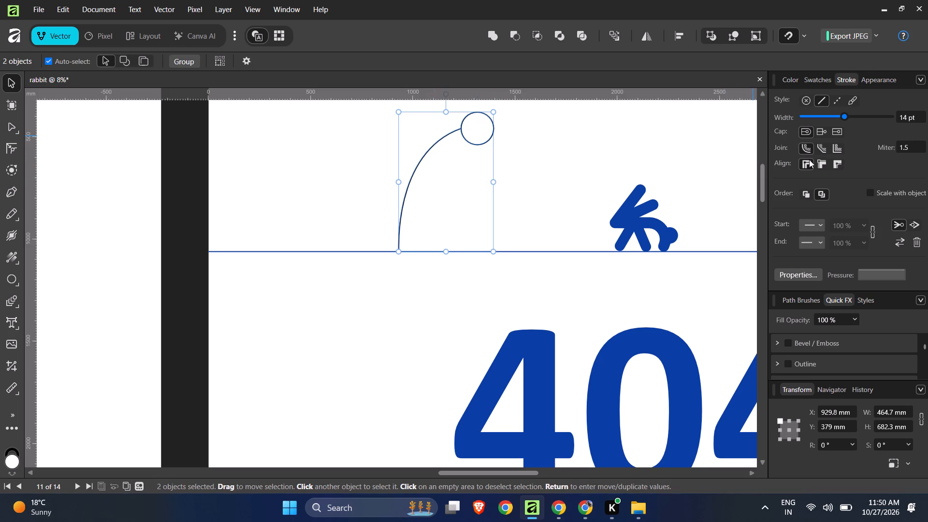
pyautogui.click(787, 80)
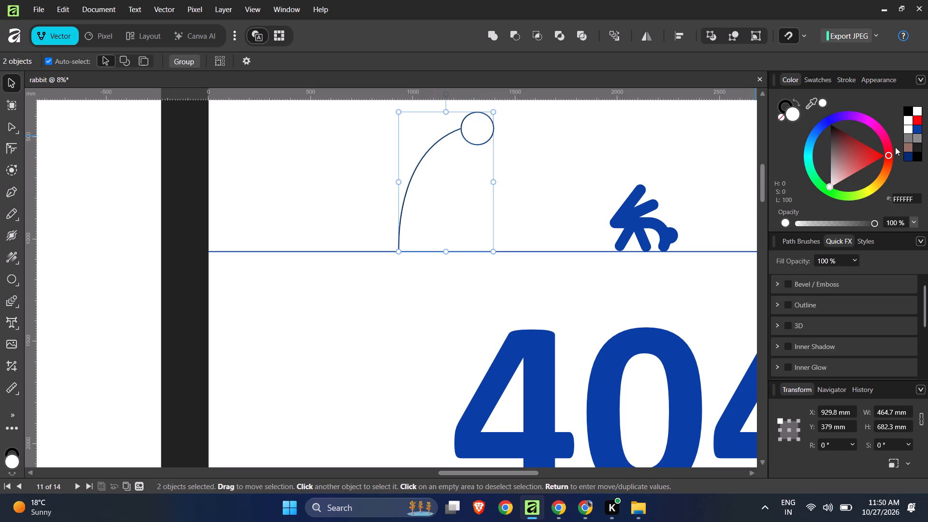
pyautogui.click(780, 116)
pyautogui.press('x')
pyautogui.click(918, 130)
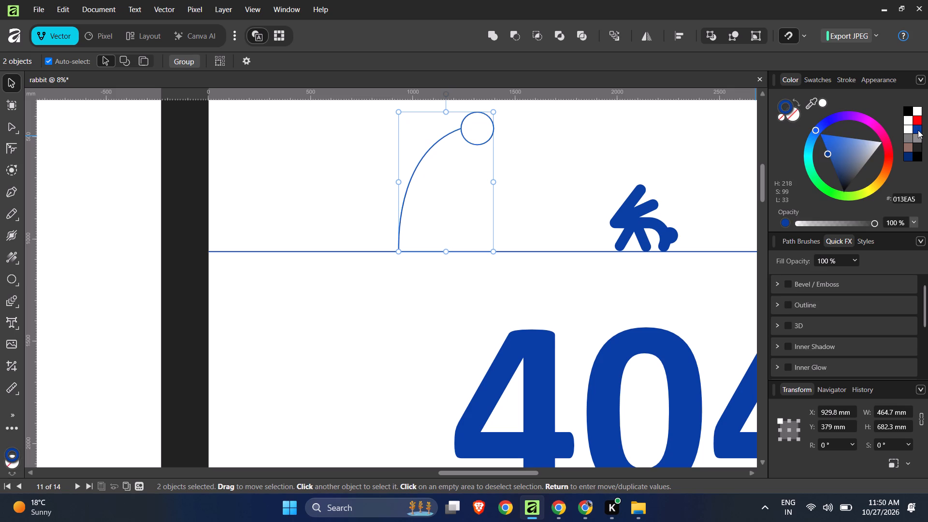
pyautogui.click(549, 191)
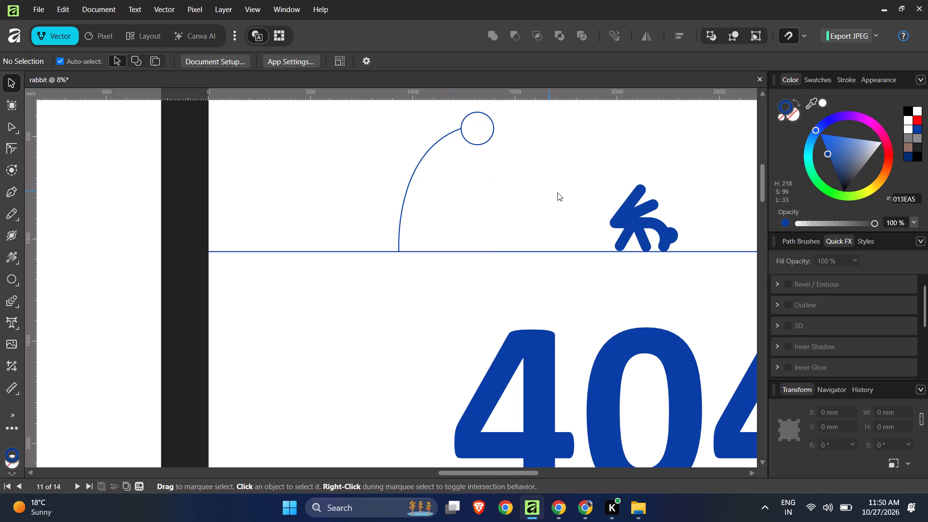
# Scale the curve and circle down together to about 185 mm wide and 271 mm high, keeping them on the horizontal line.
pyautogui.keyDown('ctrl'); pyautogui.scroll(-2, 581, 200); pyautogui.keyUp('ctrl')
pyautogui.keyDown('ctrl'); pyautogui.scroll(2, 539, 149); pyautogui.keyUp('ctrl')
pyautogui.moveTo(532, 131); pyautogui.dragTo(414, 189)
pyautogui.keyDown('shift'); pyautogui.moveTo(523, 139); pyautogui.dragTo(454, 214); pyautogui.keyUp('shift')
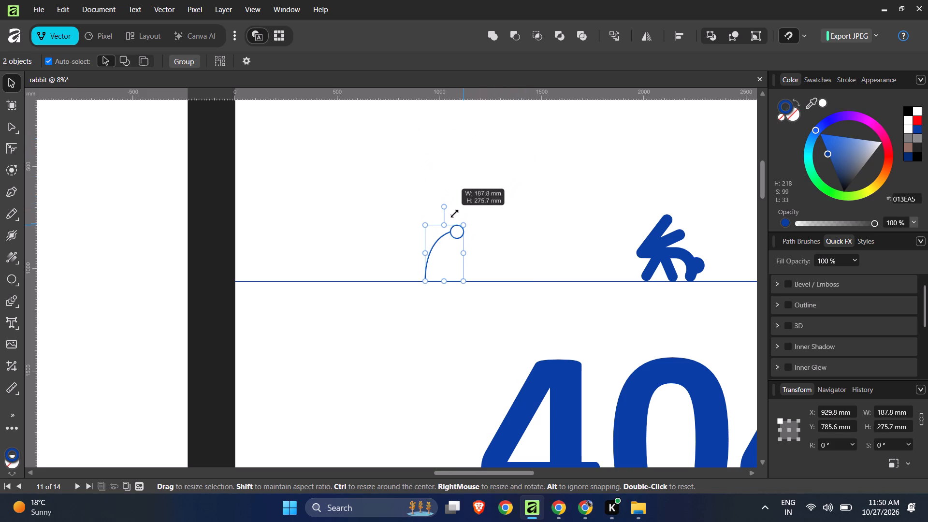
pyautogui.keyDown('shift'); pyautogui.moveTo(454, 214); pyautogui.dragTo(454, 215); pyautogui.keyUp('shift')
pyautogui.click(570, 183)
pyautogui.moveTo(572, 174); pyautogui.dragTo(386, 258)
pyautogui.click(842, 78)
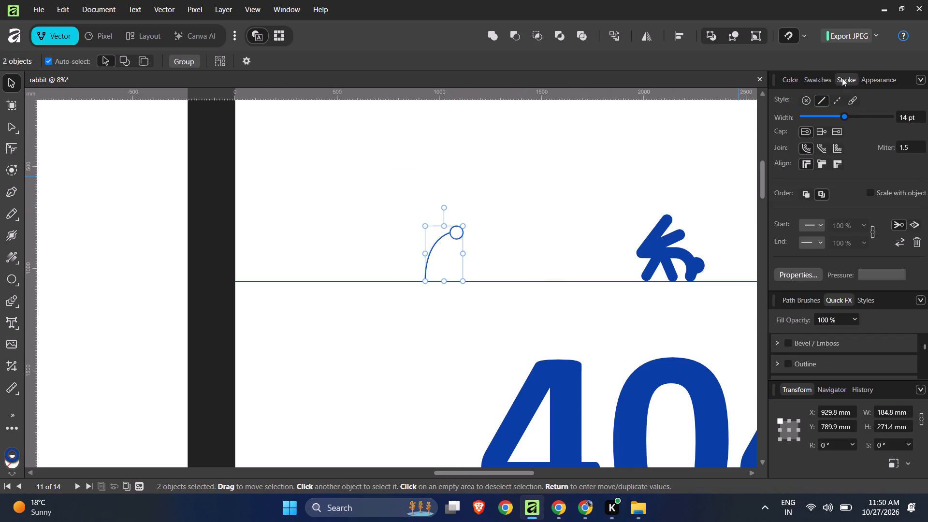
pyautogui.click(482, 208)
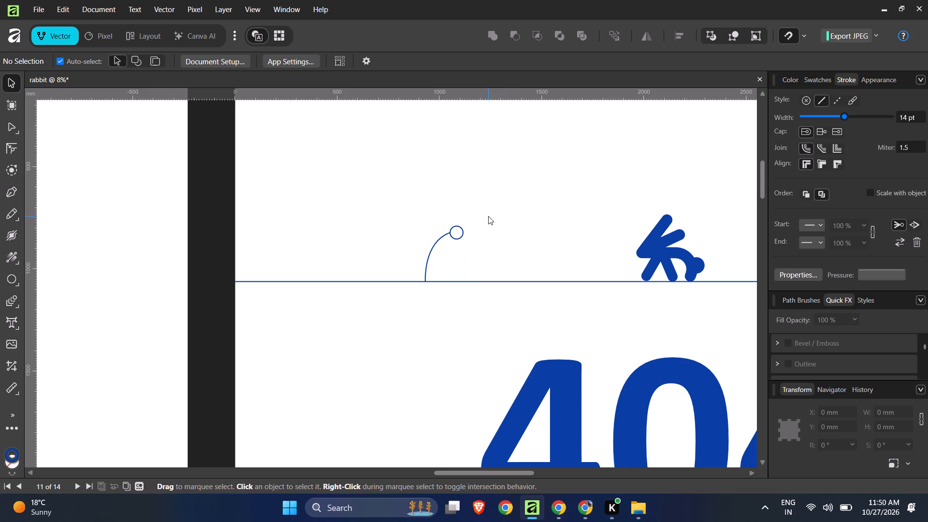
# Draw a small circle about 37 mm across directly above the circle at the curve's end.
pyautogui.keyDown('ctrl'); pyautogui.scroll(-4, 488, 216); pyautogui.keyUp('ctrl')
pyautogui.keyDown('ctrl'); pyautogui.scroll(1, 488, 216); pyautogui.keyUp('ctrl')
pyautogui.keyDown('ctrl'); pyautogui.scroll(-2, 488, 216); pyautogui.keyUp('ctrl')
pyautogui.keyDown('ctrl'); pyautogui.scroll(2, 488, 216); pyautogui.keyUp('ctrl')
pyautogui.keyDown('ctrl'); pyautogui.scroll(-1, 489, 221); pyautogui.keyUp('ctrl')
pyautogui.keyDown('ctrl'); pyautogui.scroll(5, 489, 223); pyautogui.keyUp('ctrl')
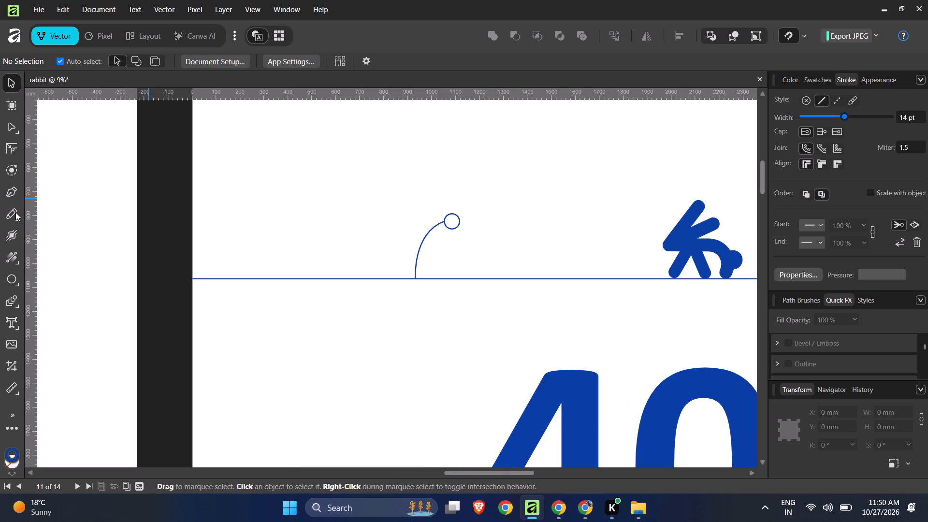
pyautogui.click(11, 279)
pyautogui.keyDown('ctrl'); pyautogui.scroll(-2, 511, 168); pyautogui.keyUp('ctrl')
pyautogui.keyDown('ctrl'); pyautogui.scroll(5, 475, 201); pyautogui.keyUp('ctrl')
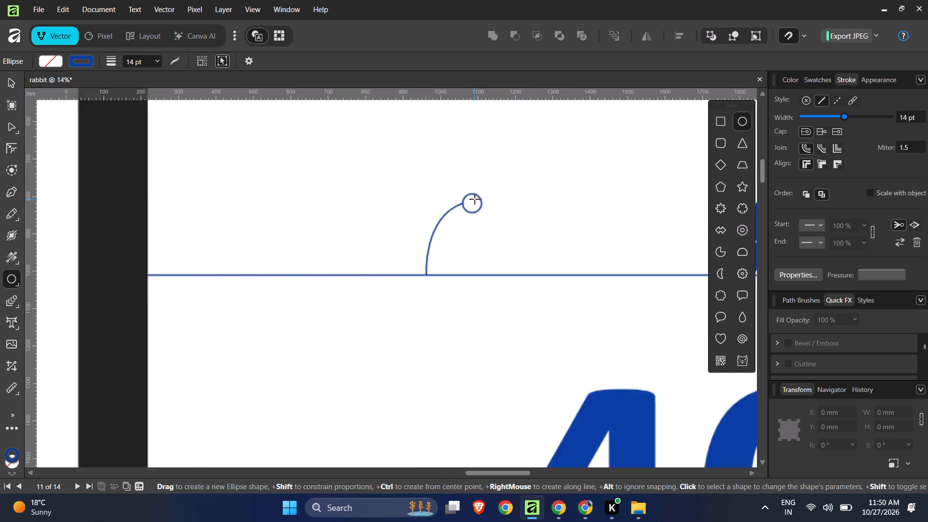
pyautogui.keyDown('ctrl'); pyautogui.scroll(2, 475, 199); pyautogui.keyUp('ctrl')
pyautogui.keyDown('shift'); pyautogui.moveTo(462, 161); pyautogui.dragTo(491, 187); pyautogui.keyUp('shift')
pyautogui.click(9, 82)
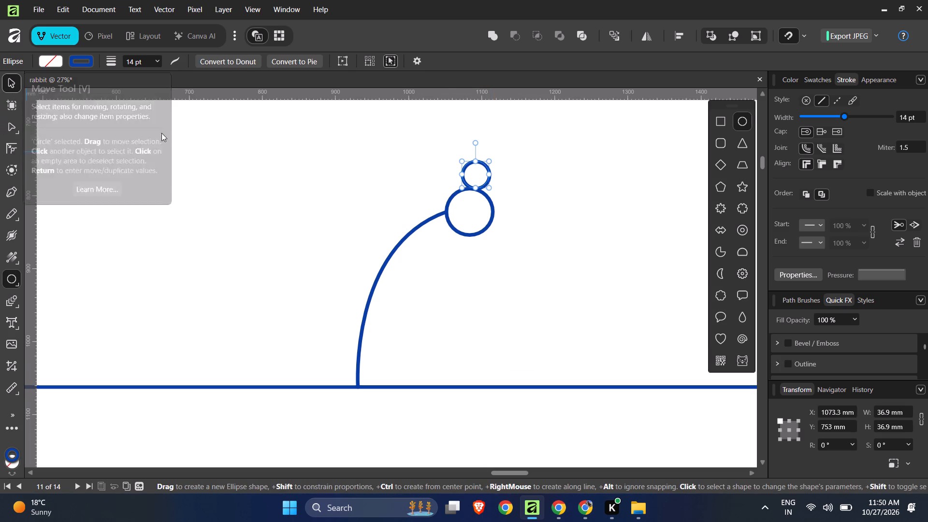
# Stretch the small upper circle into an ellipse about 68 mm high and tilt it to about -4.2°.
pyautogui.moveTo(476, 162); pyautogui.dragTo(473, 139)
pyautogui.moveTo(492, 194); pyautogui.dragTo(473, 197)
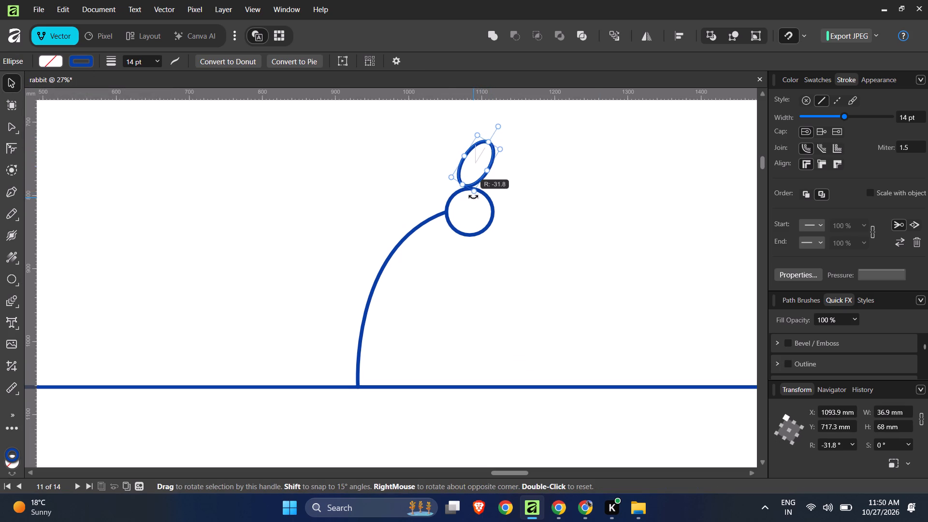
pyautogui.moveTo(473, 197); pyautogui.dragTo(495, 207)
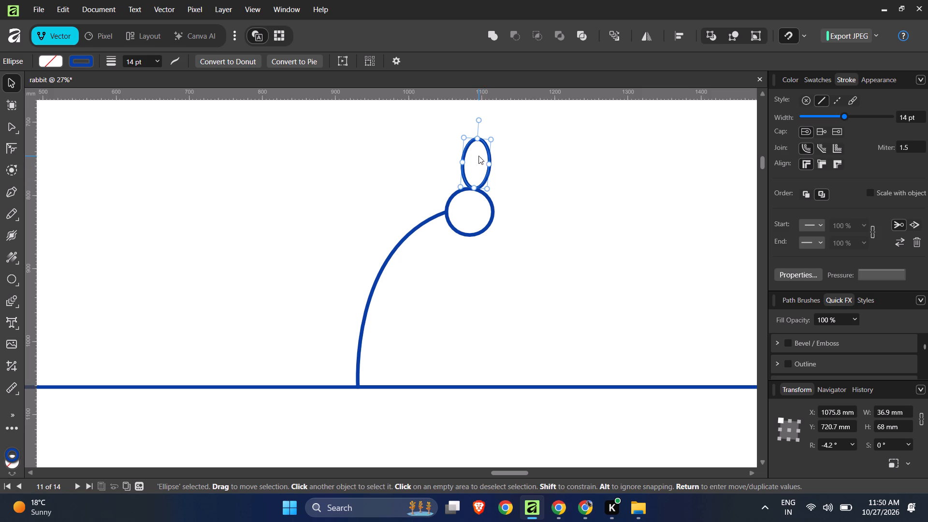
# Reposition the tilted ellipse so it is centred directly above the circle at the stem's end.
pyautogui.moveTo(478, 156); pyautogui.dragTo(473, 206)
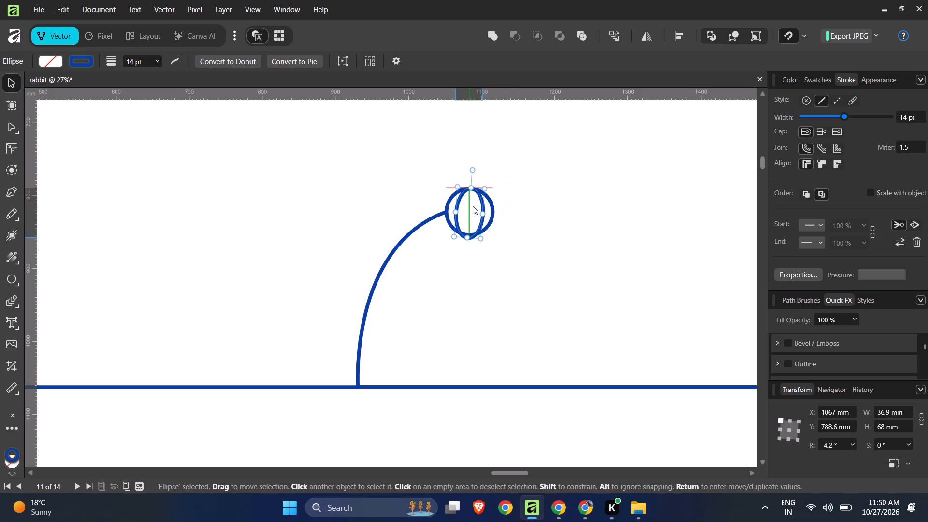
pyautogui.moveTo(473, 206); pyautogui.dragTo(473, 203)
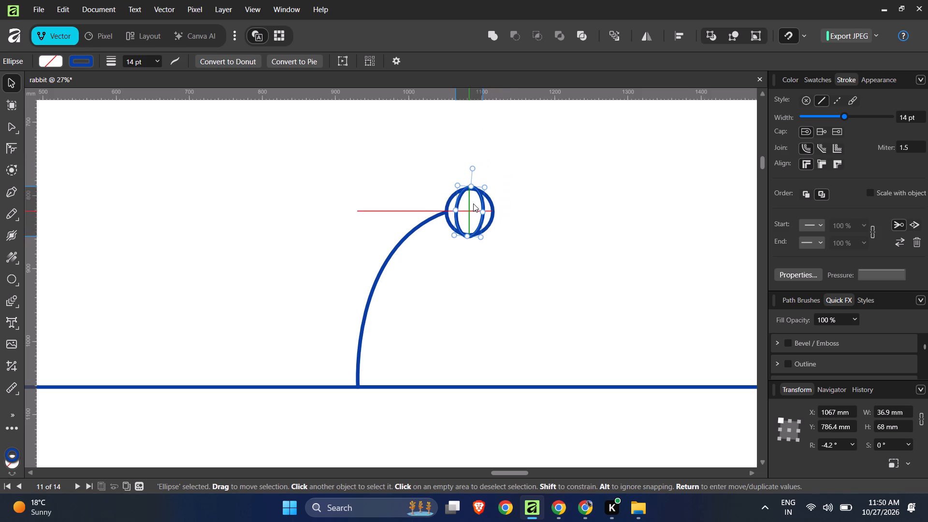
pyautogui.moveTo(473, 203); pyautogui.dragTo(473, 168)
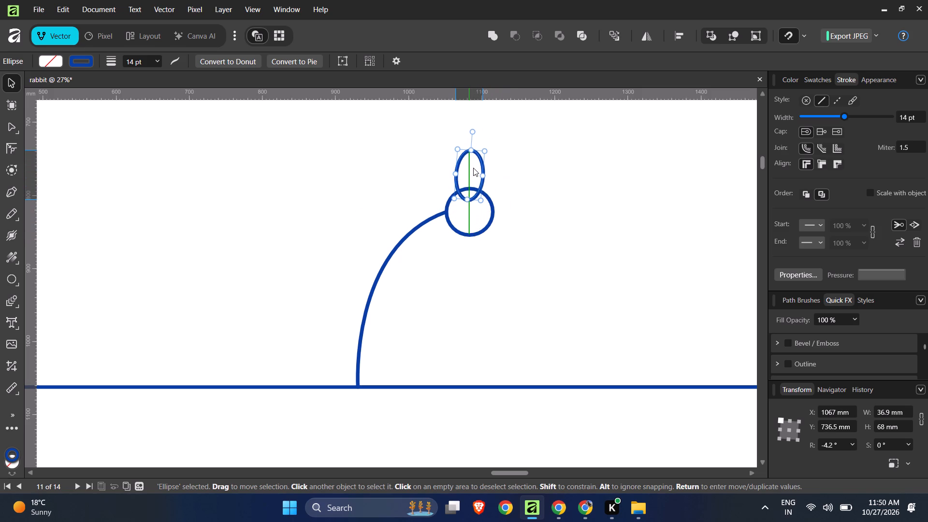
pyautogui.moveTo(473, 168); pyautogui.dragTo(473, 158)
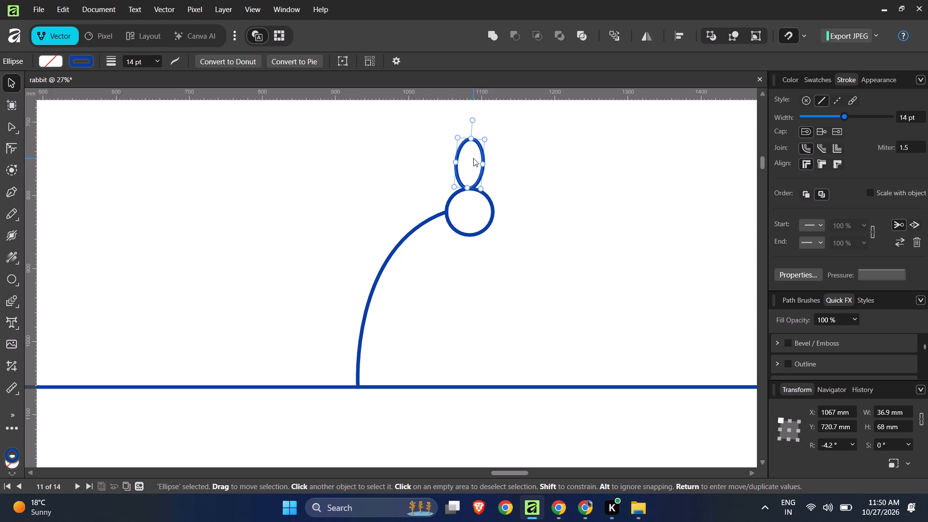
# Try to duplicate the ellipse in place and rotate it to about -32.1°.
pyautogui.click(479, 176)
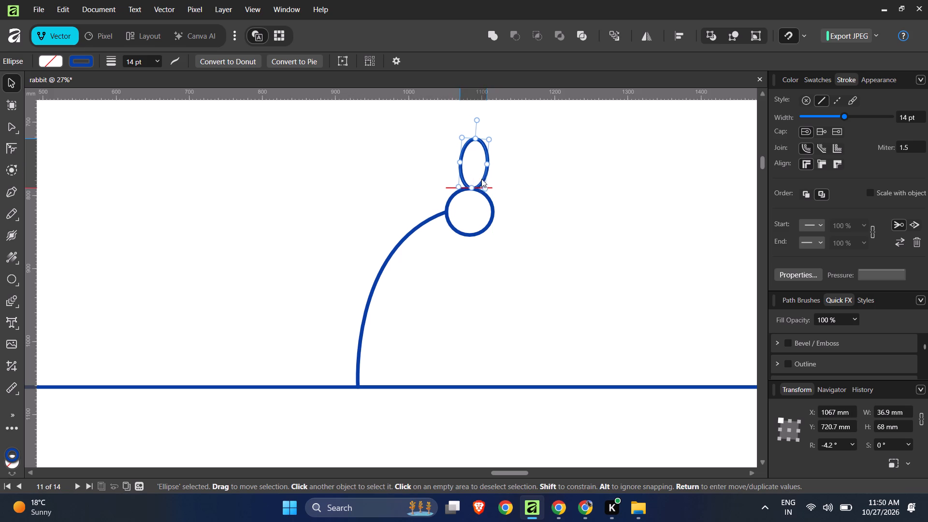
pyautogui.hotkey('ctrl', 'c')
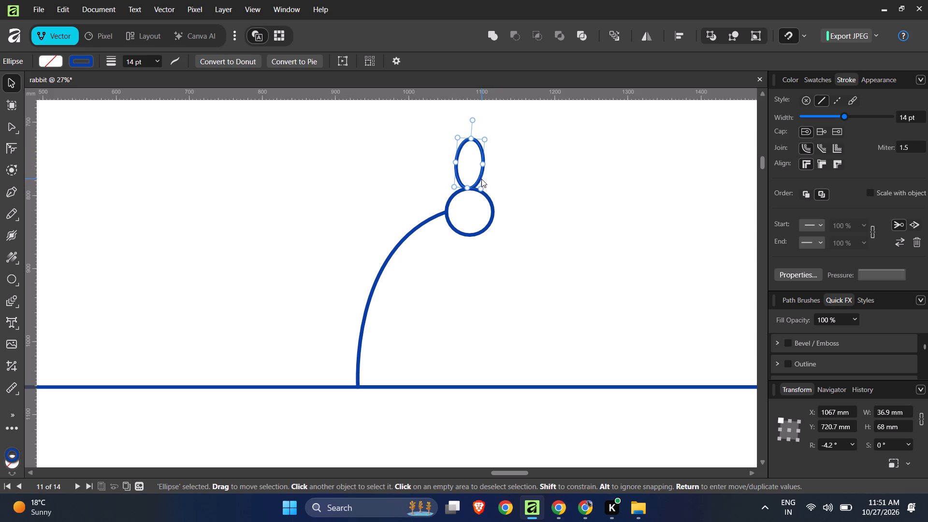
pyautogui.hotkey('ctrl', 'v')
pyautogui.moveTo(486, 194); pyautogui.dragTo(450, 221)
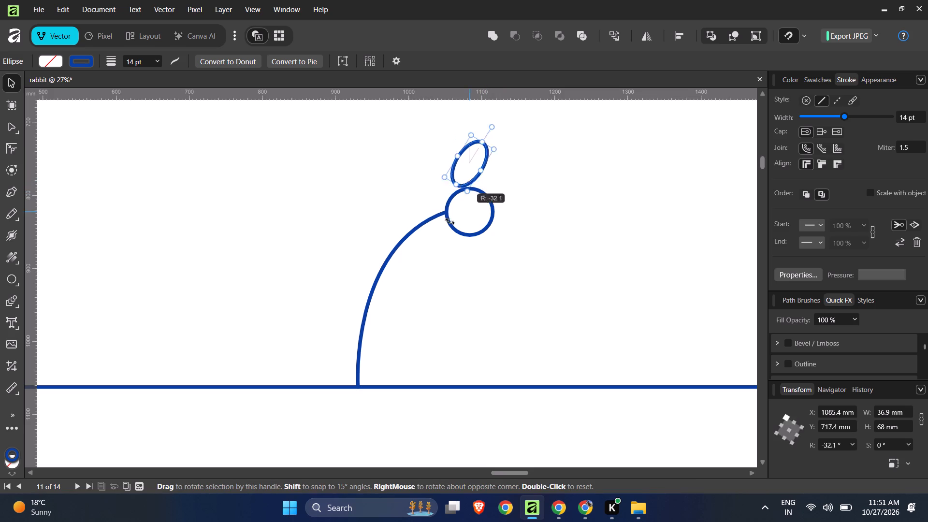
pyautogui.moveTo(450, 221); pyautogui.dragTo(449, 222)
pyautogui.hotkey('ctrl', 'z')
# Delete the tilted ellipse above the circle at the stem's end.
pyautogui.moveTo(477, 180); pyautogui.dragTo(487, 183)
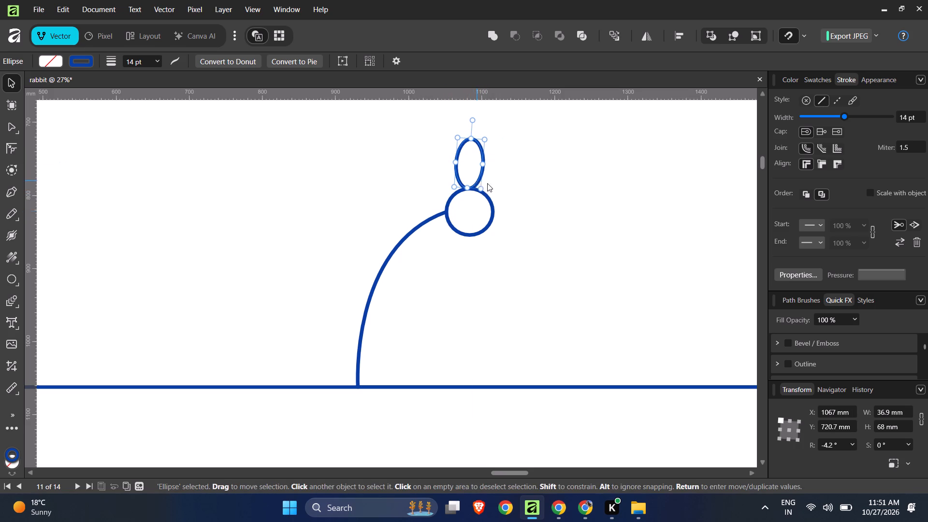
pyautogui.moveTo(487, 183); pyautogui.dragTo(513, 236)
pyautogui.press('BackSpace')
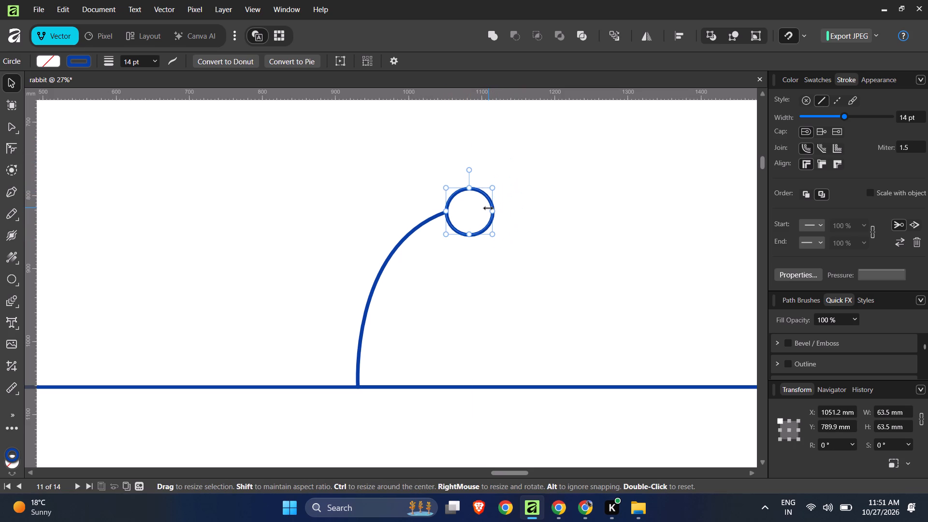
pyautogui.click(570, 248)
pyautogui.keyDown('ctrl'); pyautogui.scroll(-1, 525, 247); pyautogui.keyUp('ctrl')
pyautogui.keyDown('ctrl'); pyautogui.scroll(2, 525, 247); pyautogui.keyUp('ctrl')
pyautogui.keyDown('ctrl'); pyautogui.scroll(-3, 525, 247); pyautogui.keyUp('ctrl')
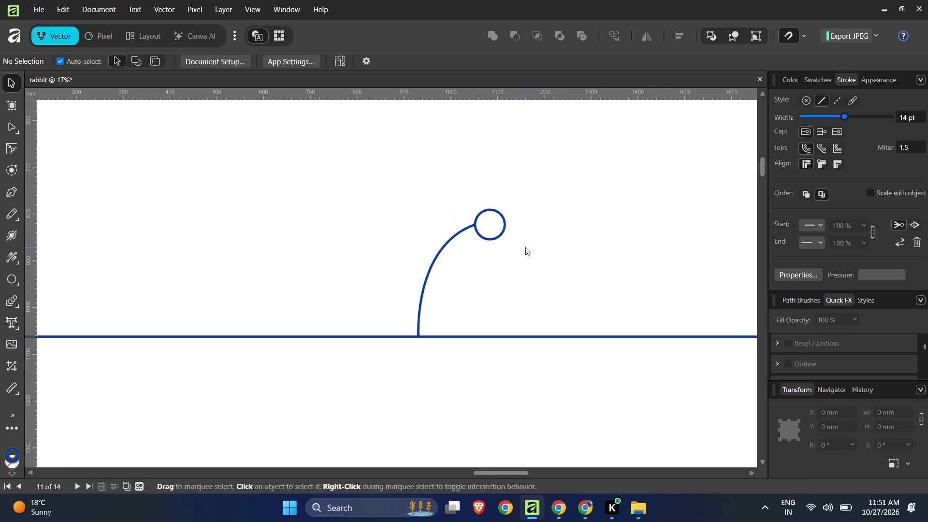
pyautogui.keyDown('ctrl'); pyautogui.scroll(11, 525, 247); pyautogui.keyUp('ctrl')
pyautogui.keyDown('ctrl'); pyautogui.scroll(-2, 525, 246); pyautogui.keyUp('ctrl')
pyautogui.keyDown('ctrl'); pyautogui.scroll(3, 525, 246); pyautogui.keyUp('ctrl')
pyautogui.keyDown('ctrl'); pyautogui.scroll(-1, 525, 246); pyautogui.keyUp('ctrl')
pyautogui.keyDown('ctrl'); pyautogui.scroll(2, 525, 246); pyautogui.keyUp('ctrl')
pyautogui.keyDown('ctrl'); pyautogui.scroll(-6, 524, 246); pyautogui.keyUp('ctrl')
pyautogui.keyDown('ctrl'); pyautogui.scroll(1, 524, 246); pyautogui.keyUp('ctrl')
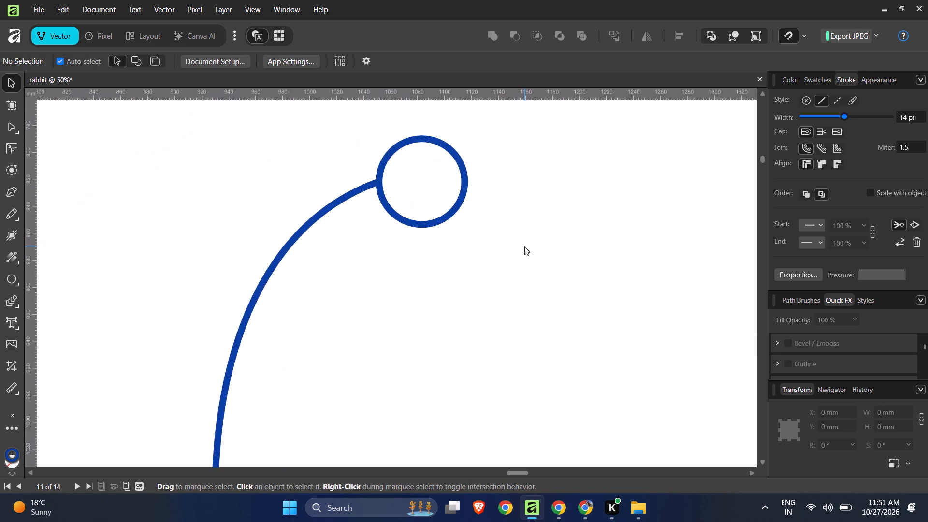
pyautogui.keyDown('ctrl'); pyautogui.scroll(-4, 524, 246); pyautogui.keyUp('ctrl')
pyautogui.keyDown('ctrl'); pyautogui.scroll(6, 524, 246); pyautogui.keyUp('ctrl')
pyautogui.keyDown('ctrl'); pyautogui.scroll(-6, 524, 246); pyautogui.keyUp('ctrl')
# Group the stem curve and its end circle into one object.
pyautogui.click(524, 195)
pyautogui.moveTo(518, 199); pyautogui.dragTo(401, 293)
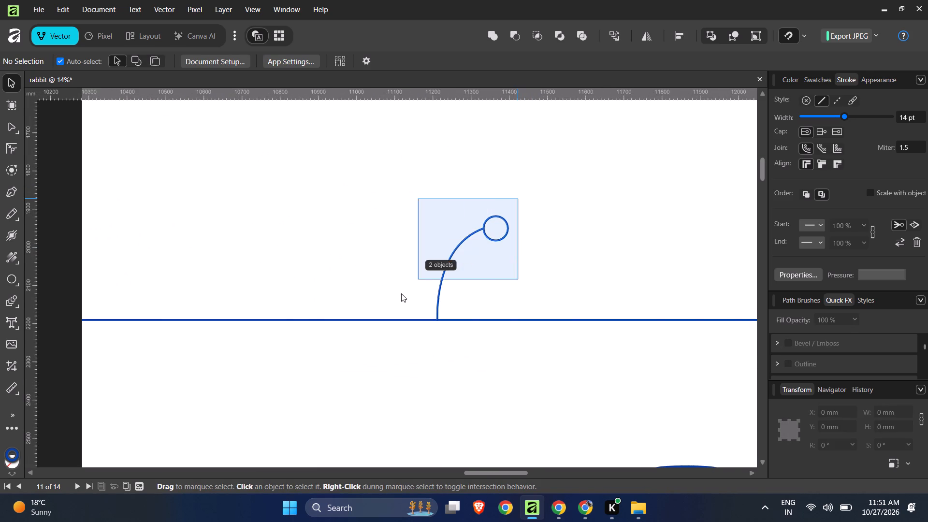
pyautogui.moveTo(401, 293); pyautogui.dragTo(396, 298)
pyautogui.hotkey('ctrl', 'g')
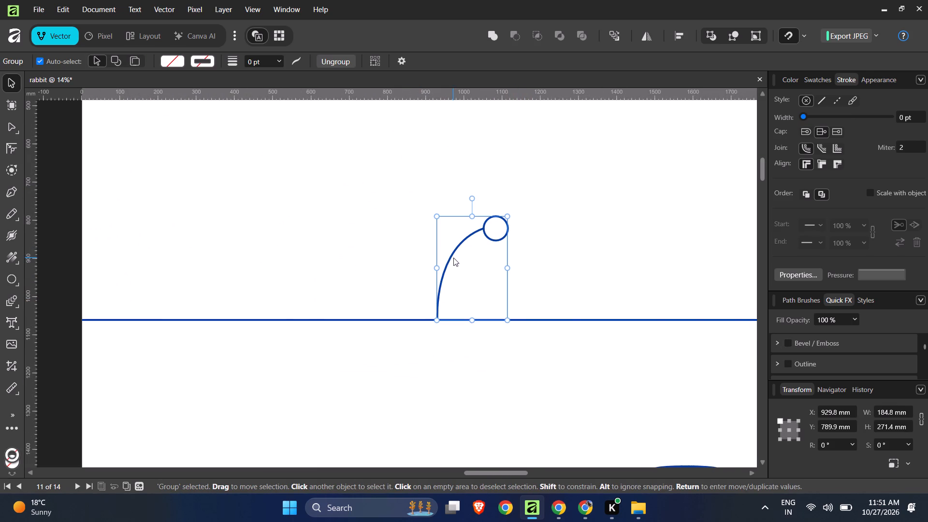
# Duplicate the stem-and-circle group to the left of the original and flip the copy horizontally.
pyautogui.keyDown('alt'); pyautogui.moveTo(450, 255); pyautogui.dragTo(350, 244); pyautogui.keyUp('alt')
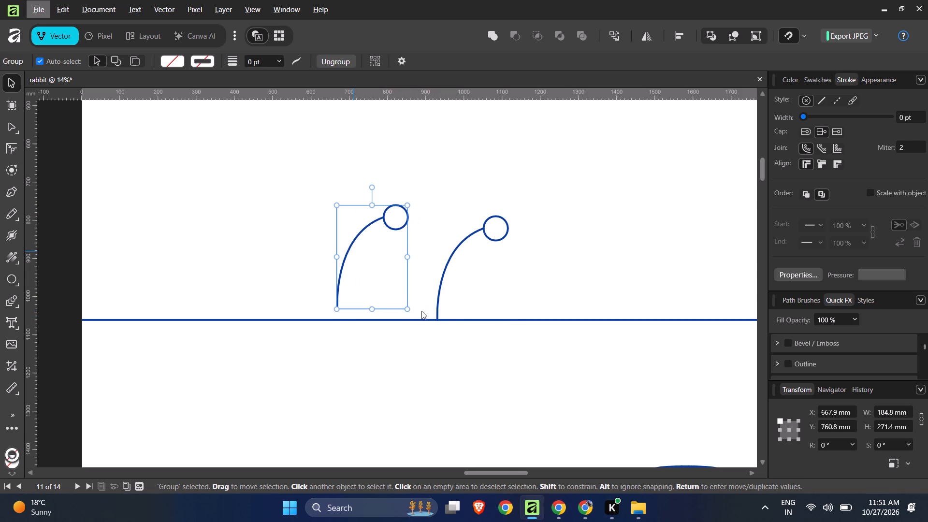
pyautogui.click(644, 31)
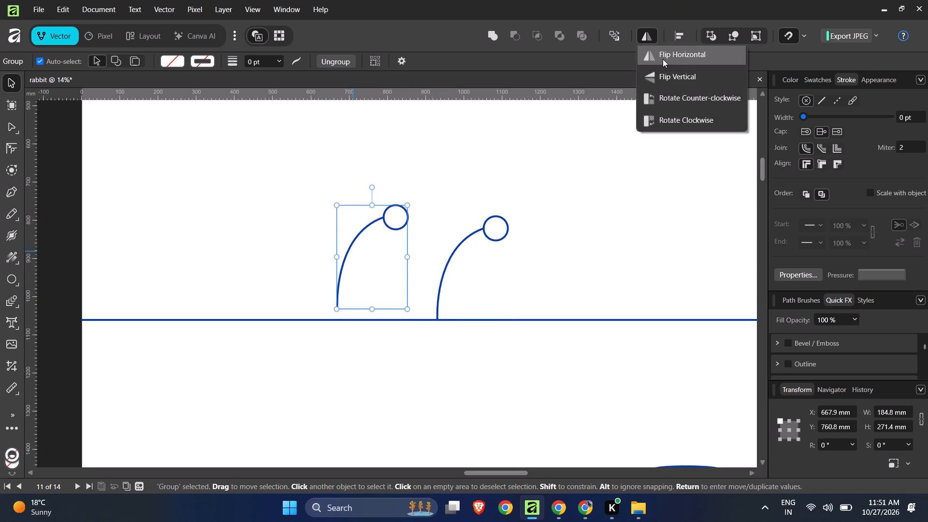
pyautogui.click(663, 59)
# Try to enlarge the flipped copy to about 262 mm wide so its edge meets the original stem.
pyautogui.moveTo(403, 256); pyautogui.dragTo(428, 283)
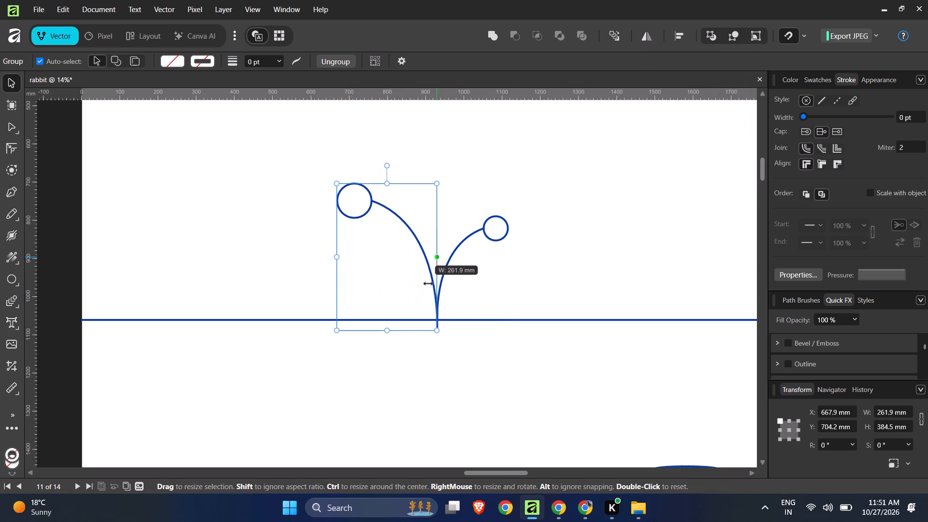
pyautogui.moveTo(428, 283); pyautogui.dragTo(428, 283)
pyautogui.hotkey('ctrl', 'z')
# Join the flipped copy's base to the original stem's base and scale the copy down to about 142 × 208 mm.
pyautogui.moveTo(391, 238); pyautogui.dragTo(403, 244)
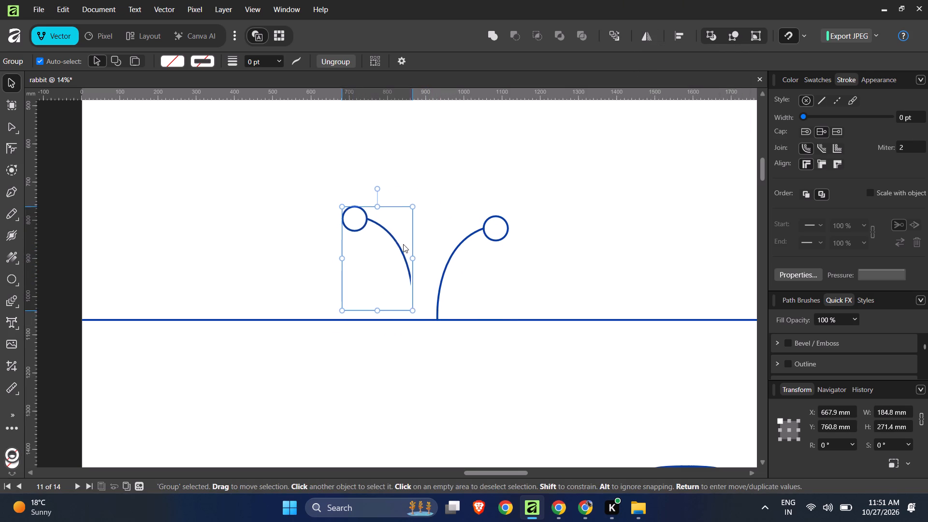
pyautogui.moveTo(403, 244); pyautogui.dragTo(417, 249)
pyautogui.keyDown('shift'); pyautogui.moveTo(371, 220); pyautogui.dragTo(381, 232); pyautogui.keyUp('shift')
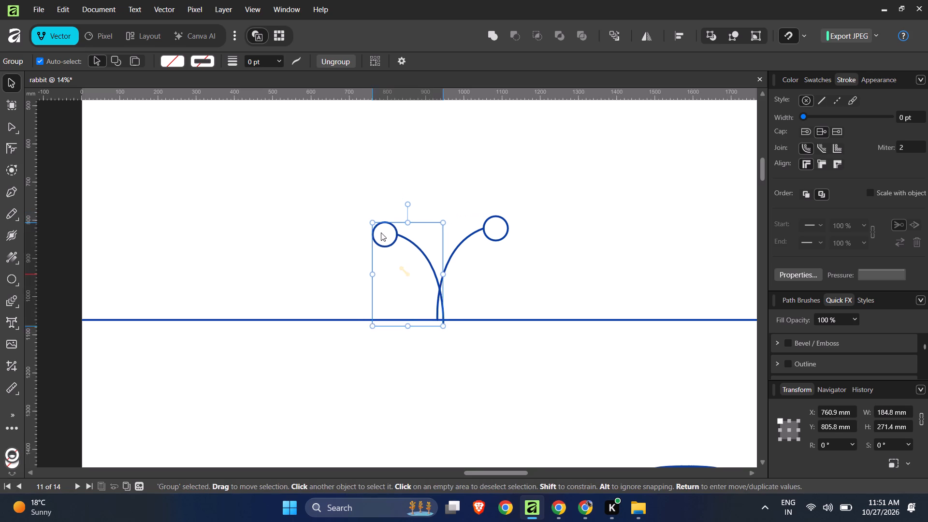
pyautogui.keyDown('shift'); pyautogui.moveTo(381, 232); pyautogui.dragTo(386, 242); pyautogui.keyUp('shift')
pyautogui.hotkey('ctrl', 'z')
pyautogui.moveTo(367, 215); pyautogui.dragTo(384, 237)
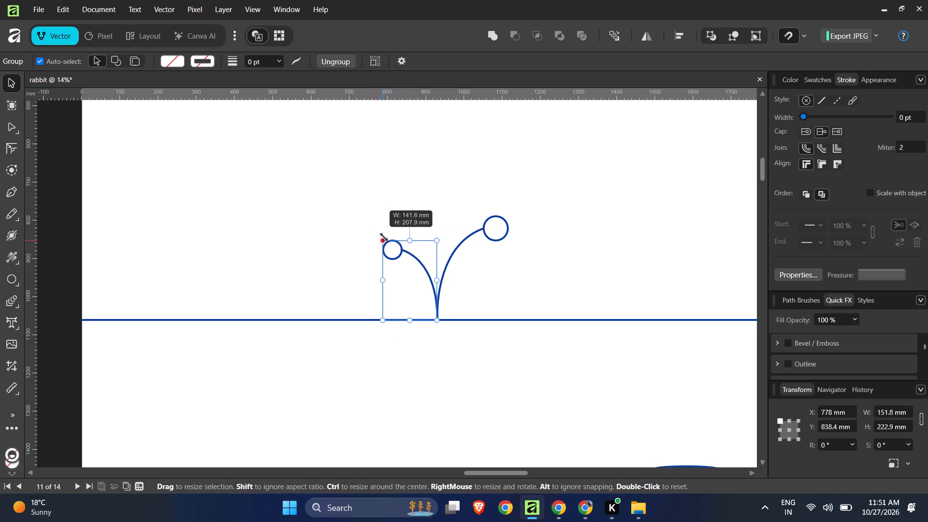
pyautogui.moveTo(384, 237); pyautogui.dragTo(386, 239)
pyautogui.click(539, 280)
# Draw a closed, jagged bush outline about 448 mm wide and 208 mm high on the horizontal line, left of the plant's base.
pyautogui.keyDown('ctrl'); pyautogui.scroll(-6, 471, 237); pyautogui.keyUp('ctrl')
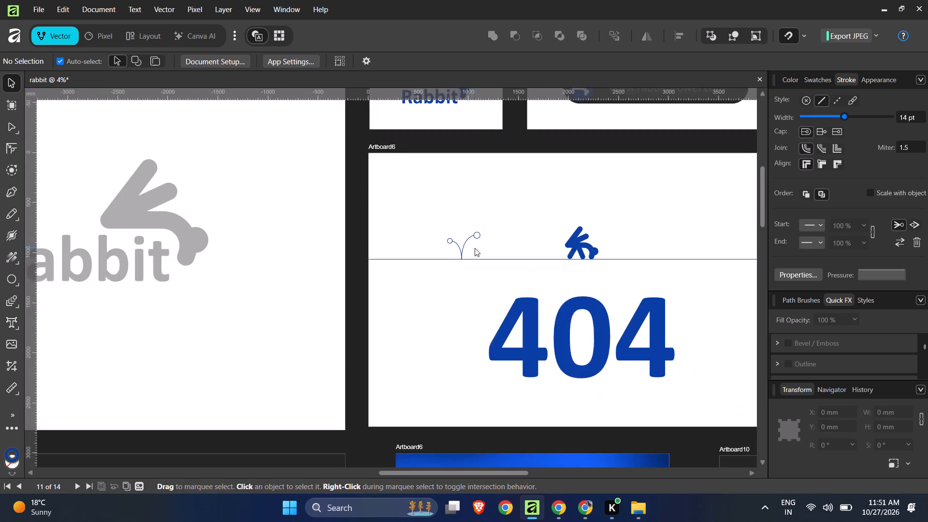
pyautogui.keyDown('ctrl'); pyautogui.scroll(5, 501, 240); pyautogui.keyUp('ctrl')
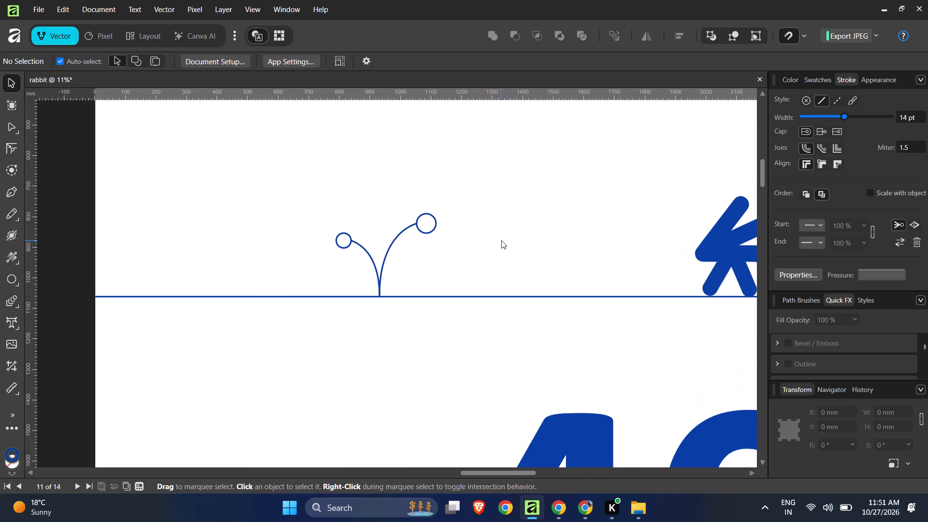
pyautogui.click(5, 194)
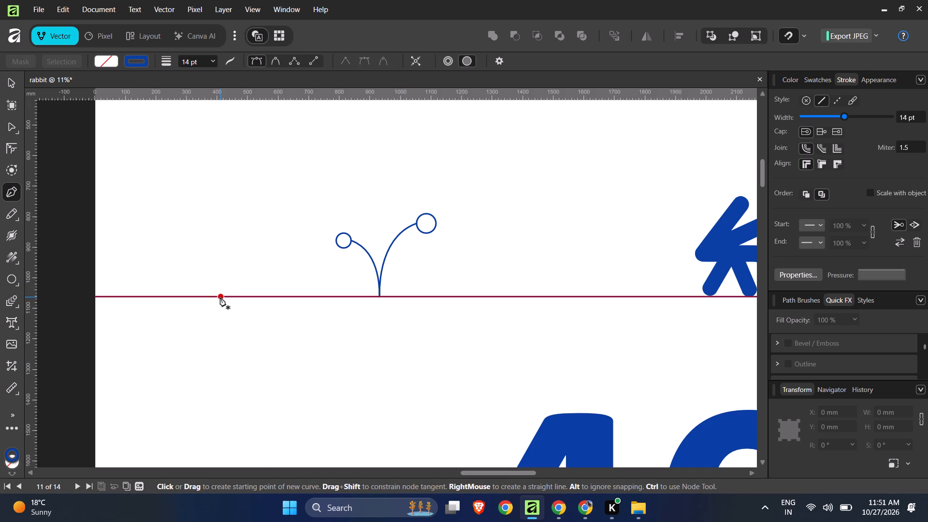
pyautogui.click(220, 297)
pyautogui.click(224, 277)
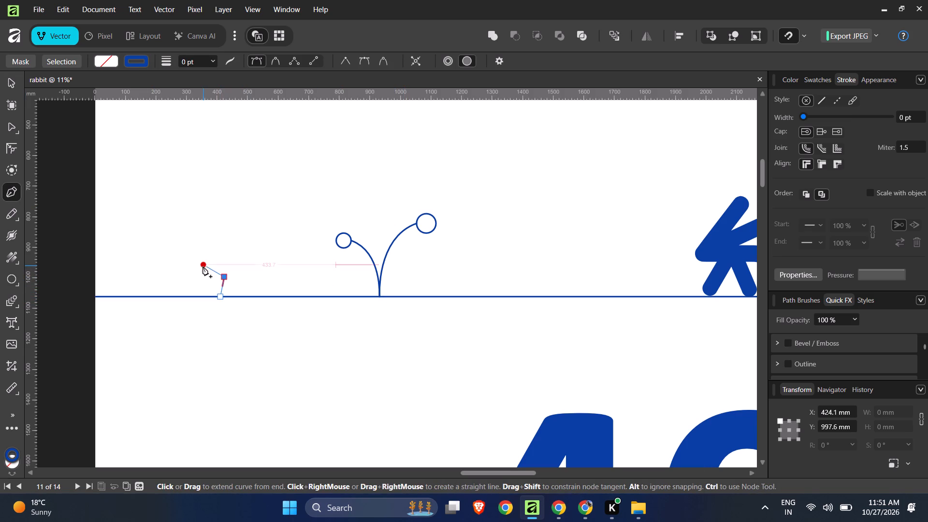
pyautogui.click(248, 266)
pyautogui.click(244, 251)
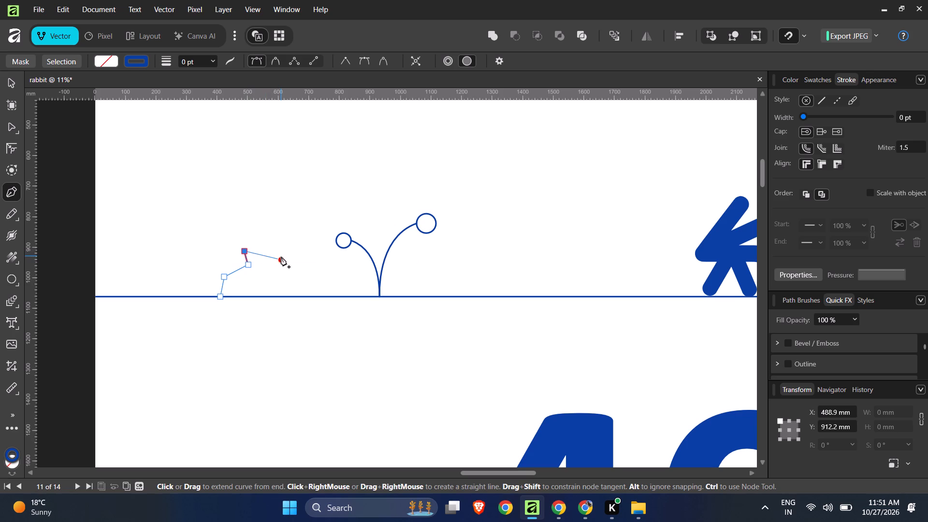
pyautogui.click(259, 235)
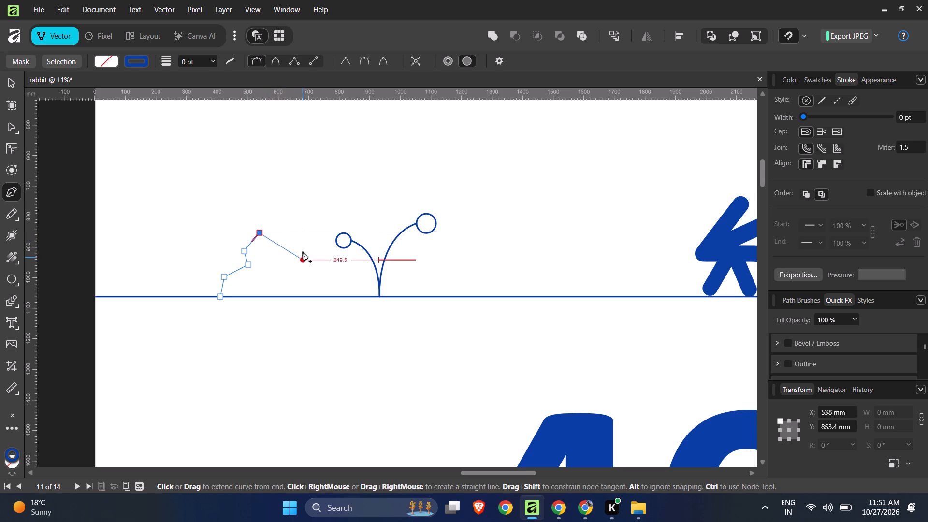
pyautogui.click(303, 250)
pyautogui.click(319, 274)
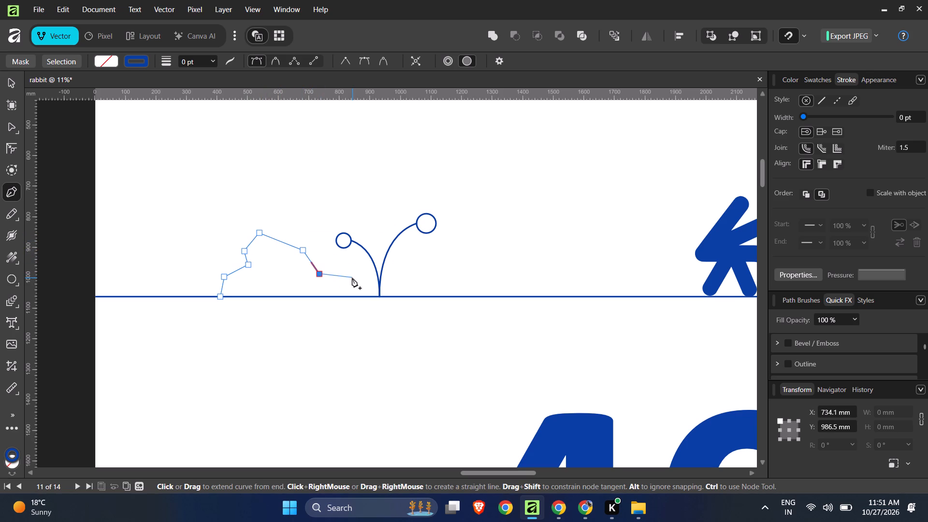
pyautogui.click(352, 277)
pyautogui.click(359, 298)
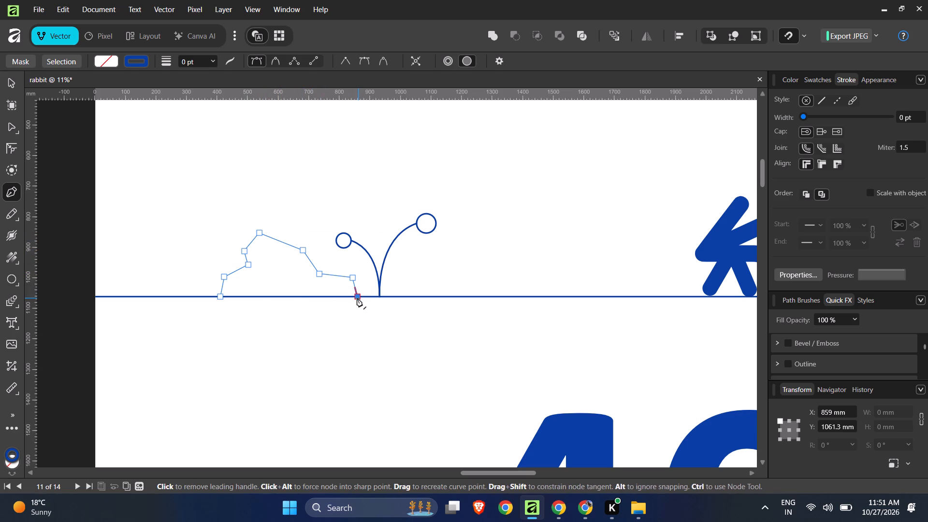
pyautogui.click(219, 298)
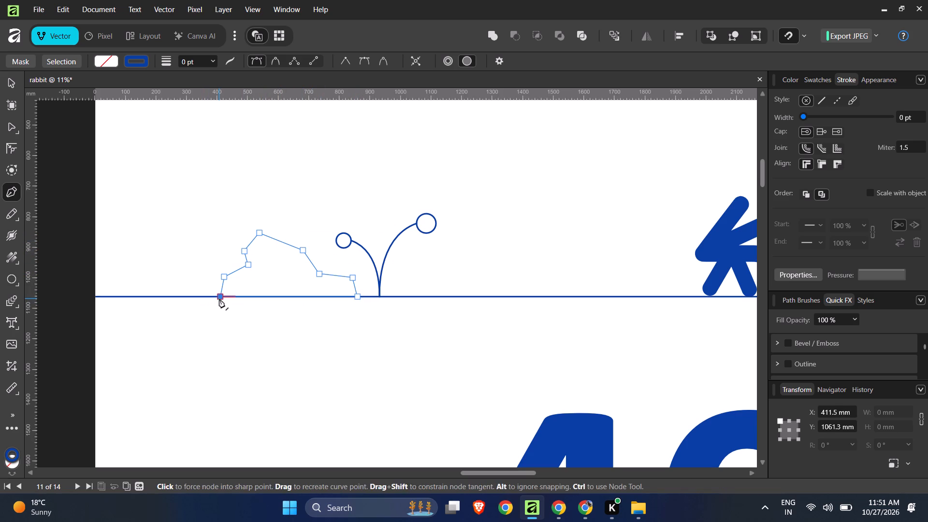
# Set the bush outline's stroke width to 14 pt.
pyautogui.click(10, 79)
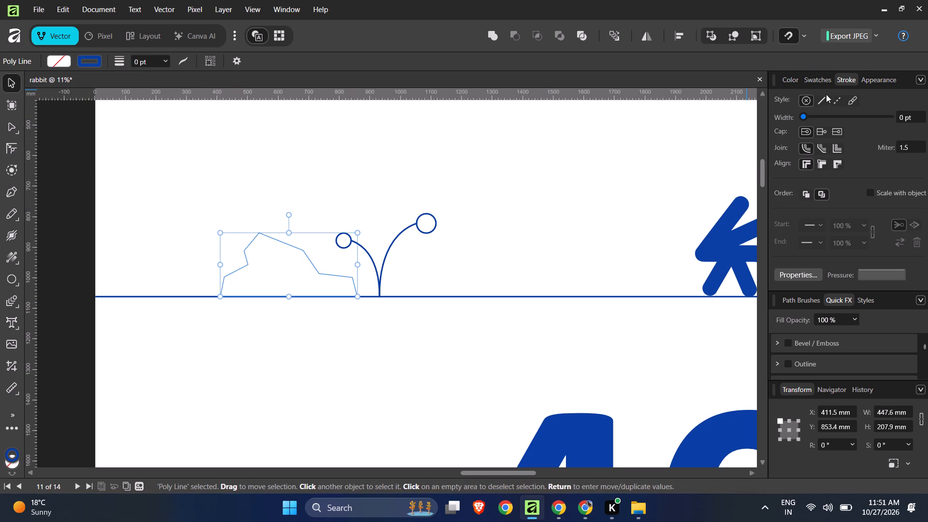
pyautogui.click(916, 118)
pyautogui.write('14')
pyautogui.press('Return')
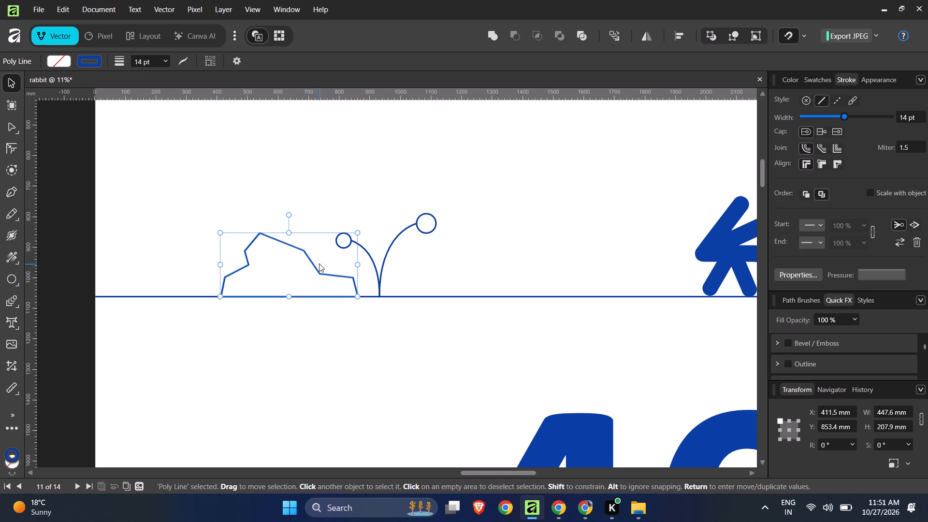
# Round the corners of the bush outline's seven upper nodes together, leaving the two base nodes sharp.
pyautogui.click(6, 123)
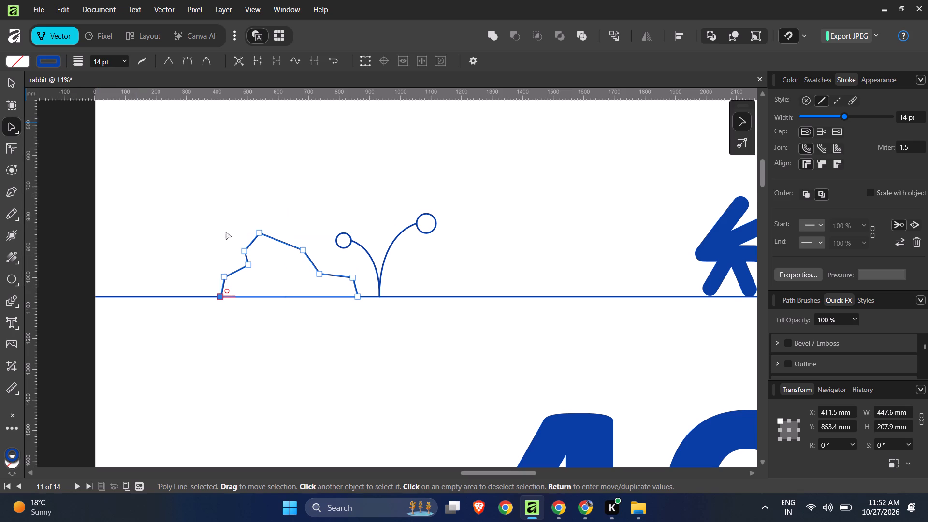
pyautogui.click(259, 234)
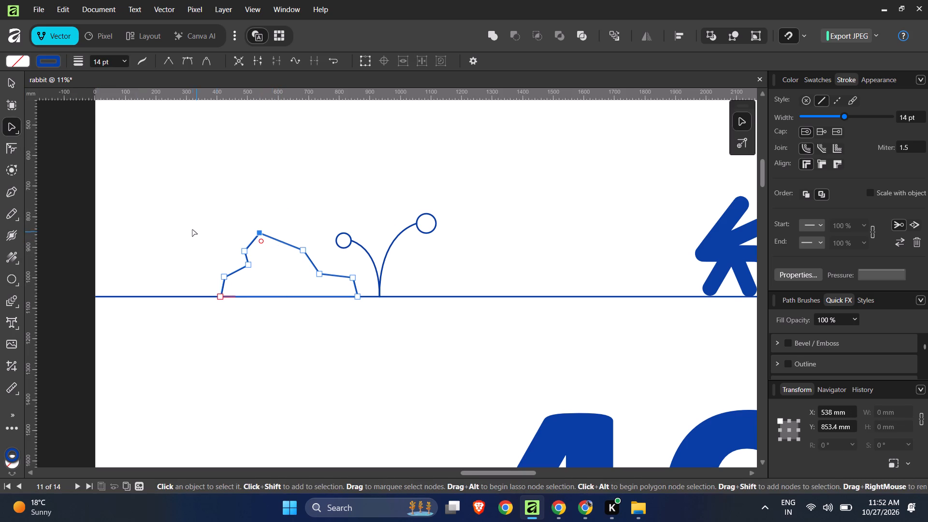
pyautogui.moveTo(178, 218); pyautogui.dragTo(357, 284)
pyautogui.moveTo(327, 266); pyautogui.dragTo(325, 273)
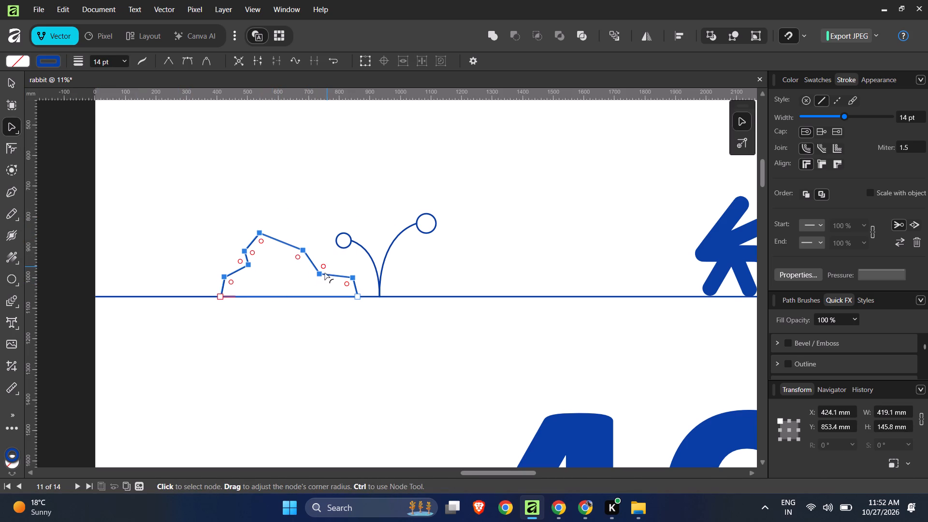
pyautogui.moveTo(325, 273); pyautogui.dragTo(334, 259)
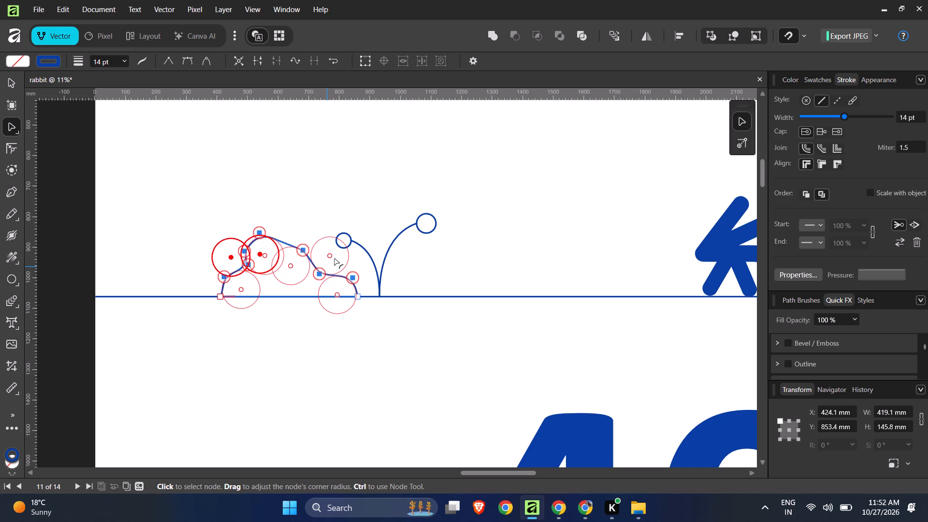
pyautogui.moveTo(334, 259); pyautogui.dragTo(336, 263)
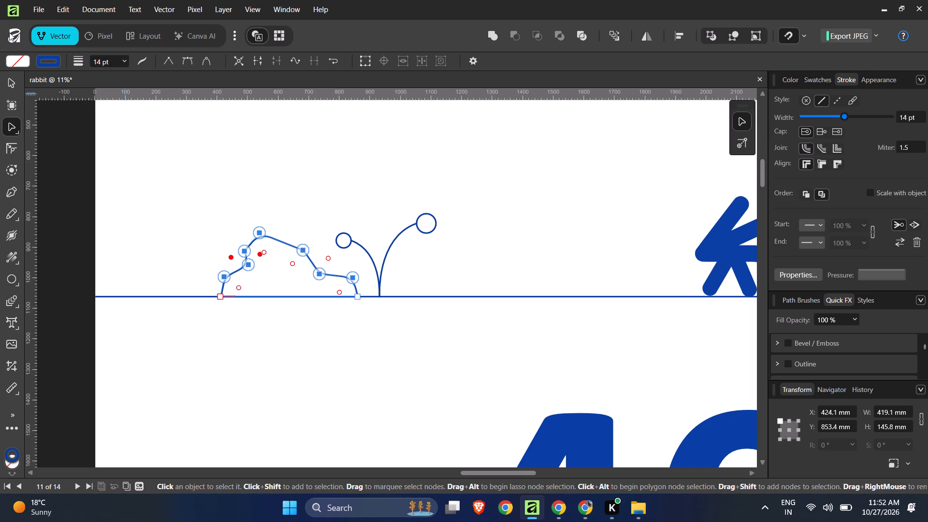
# Leave node editing and examine how the bush and plant look at the scale of the whole 404 artboard.
pyautogui.click(10, 82)
pyautogui.click(162, 106)
pyautogui.click(550, 214)
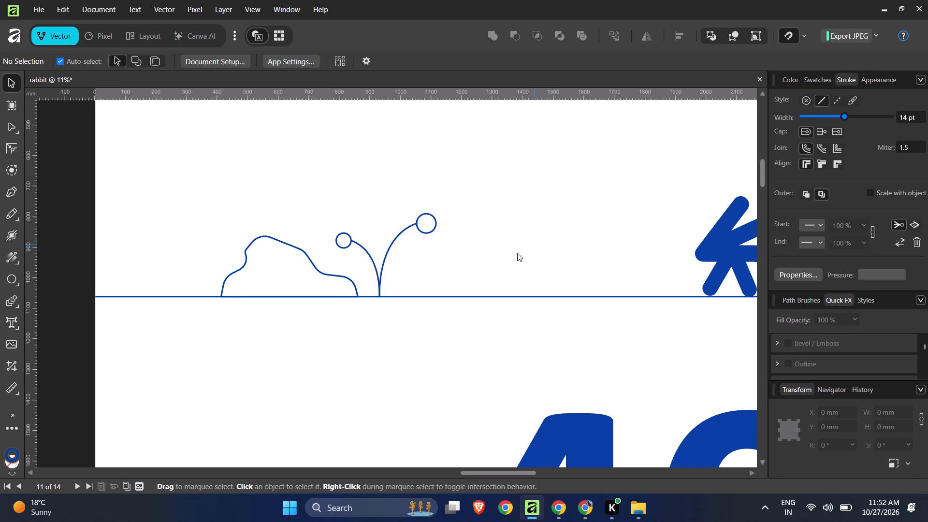
pyautogui.keyDown('ctrl'); pyautogui.scroll(-5, 271, 175); pyautogui.keyUp('ctrl')
pyautogui.keyDown('ctrl'); pyautogui.scroll(4, 373, 187); pyautogui.keyUp('ctrl')
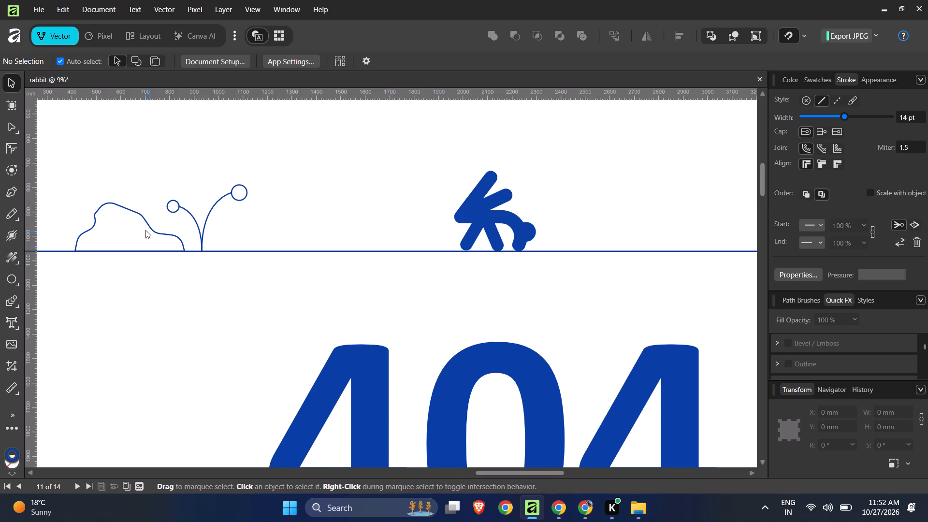
pyautogui.keyDown('ctrl'); pyautogui.scroll(-4, 145, 230); pyautogui.keyUp('ctrl')
pyautogui.keyDown('ctrl'); pyautogui.scroll(1, 449, 226); pyautogui.keyUp('ctrl')
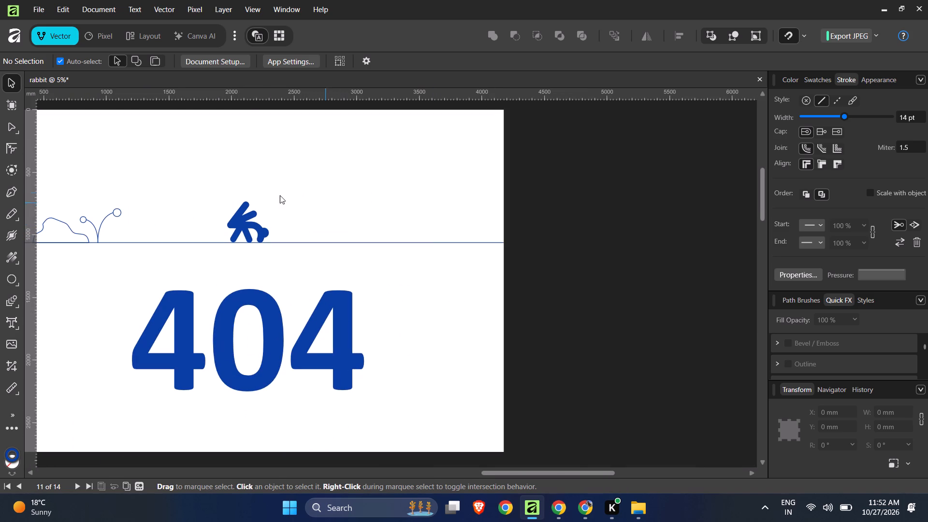
pyautogui.keyDown('ctrl'); pyautogui.scroll(1, 188, 183); pyautogui.keyUp('ctrl')
pyautogui.keyDown('ctrl'); pyautogui.scroll(-2, 464, 197); pyautogui.keyUp('ctrl')
pyautogui.keyDown('ctrl'); pyautogui.scroll(1, 39, 199); pyautogui.keyUp('ctrl')
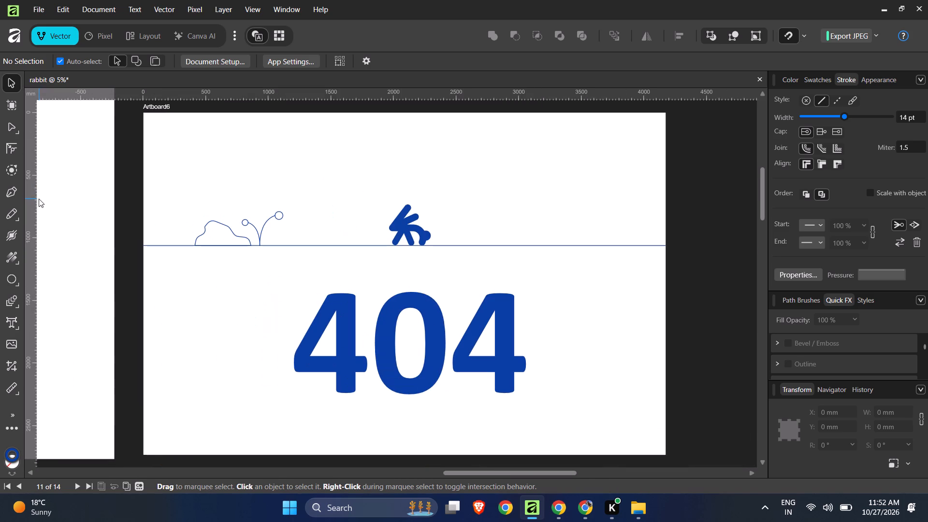
pyautogui.keyDown('ctrl'); pyautogui.scroll(1, 190, 206); pyautogui.keyUp('ctrl')
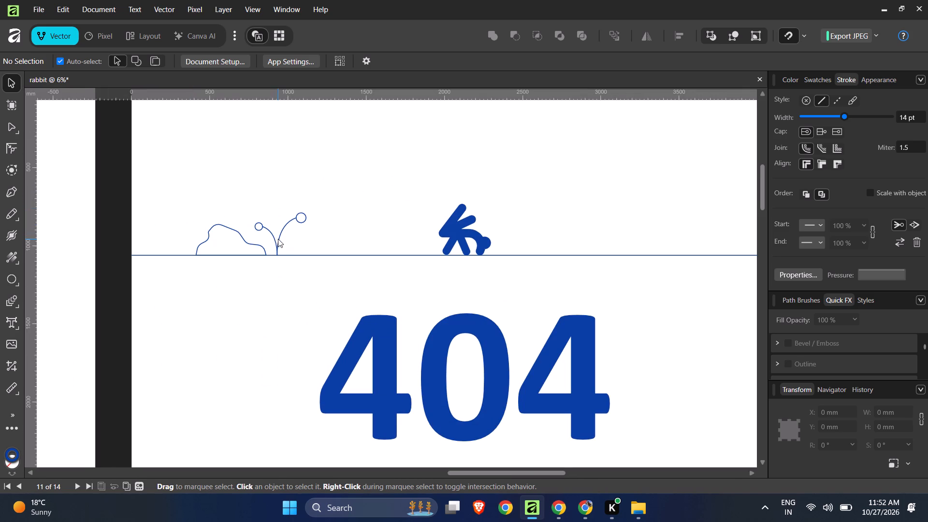
# Group the two circle-tipped stems of the plant into one object.
pyautogui.click(278, 242)
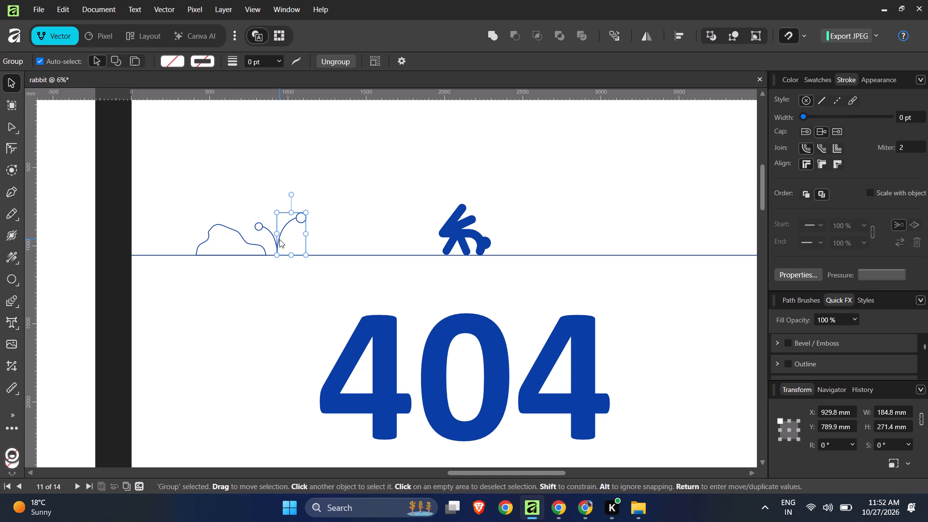
pyautogui.click(377, 208)
pyautogui.moveTo(365, 197); pyautogui.dragTo(262, 231)
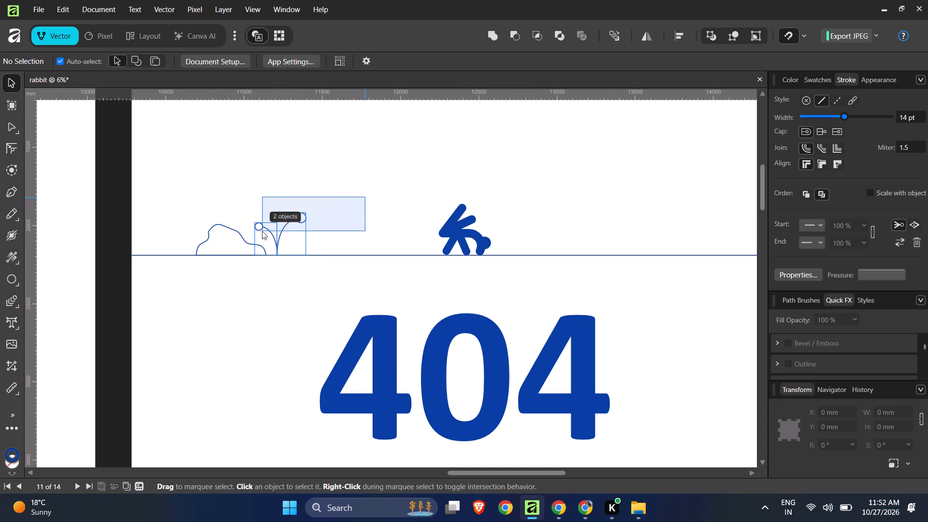
pyautogui.moveTo(262, 231); pyautogui.dragTo(259, 234)
pyautogui.hotkey('ctrl', 'g')
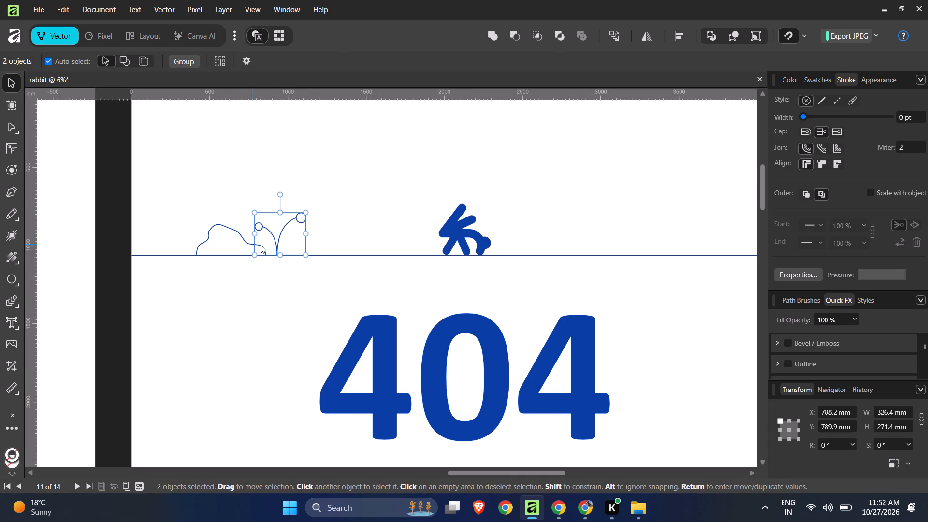
# Move the plant group along the ground line to the right of the rabbit, keeping its base on the line.
pyautogui.moveTo(275, 246); pyautogui.dragTo(207, 238)
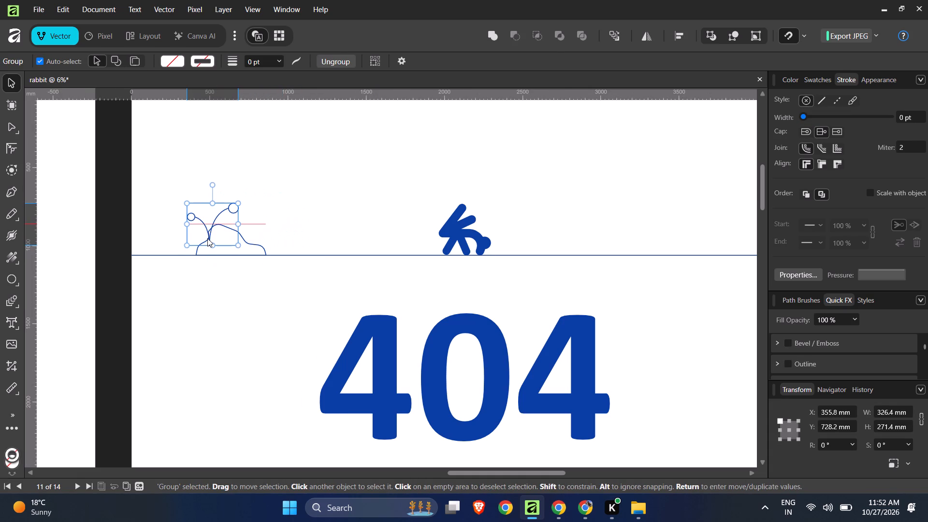
pyautogui.moveTo(207, 238); pyautogui.dragTo(217, 231)
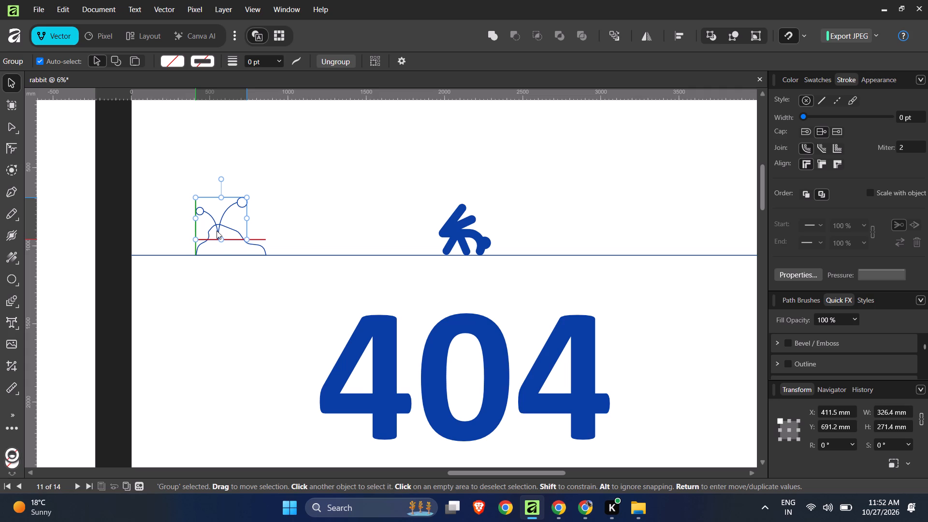
pyautogui.moveTo(217, 231); pyautogui.dragTo(292, 247)
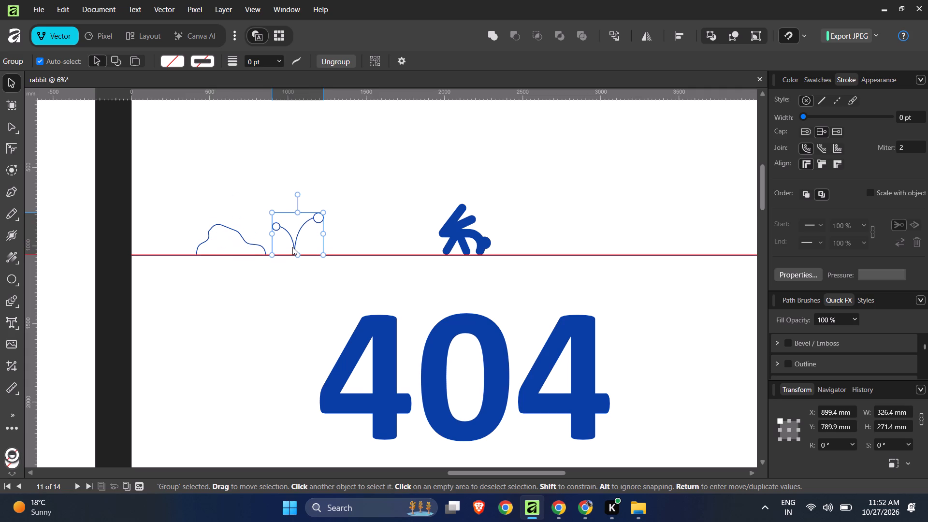
pyautogui.moveTo(292, 247); pyautogui.dragTo(635, 247)
pyautogui.click(212, 186)
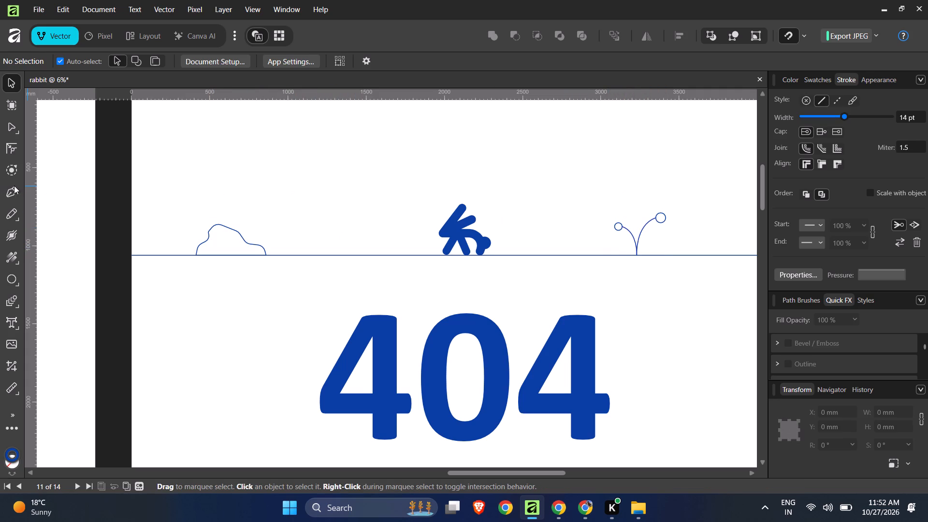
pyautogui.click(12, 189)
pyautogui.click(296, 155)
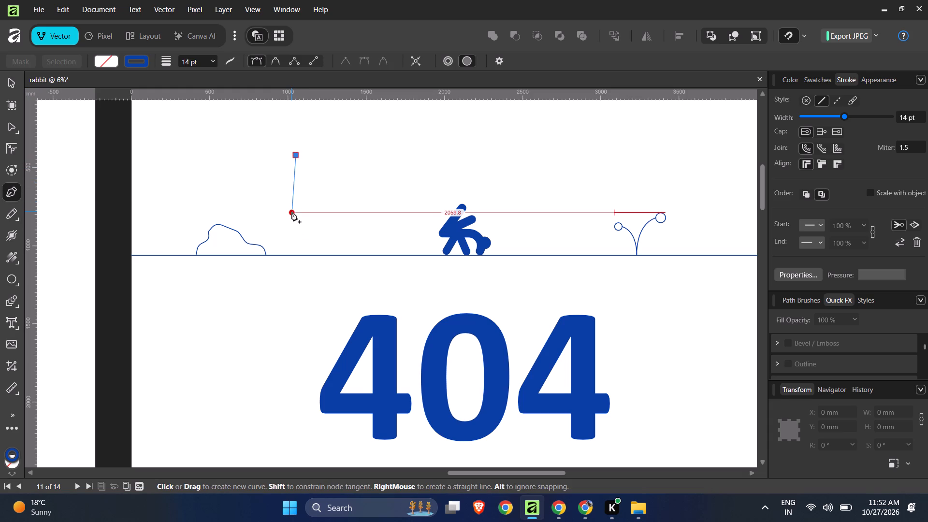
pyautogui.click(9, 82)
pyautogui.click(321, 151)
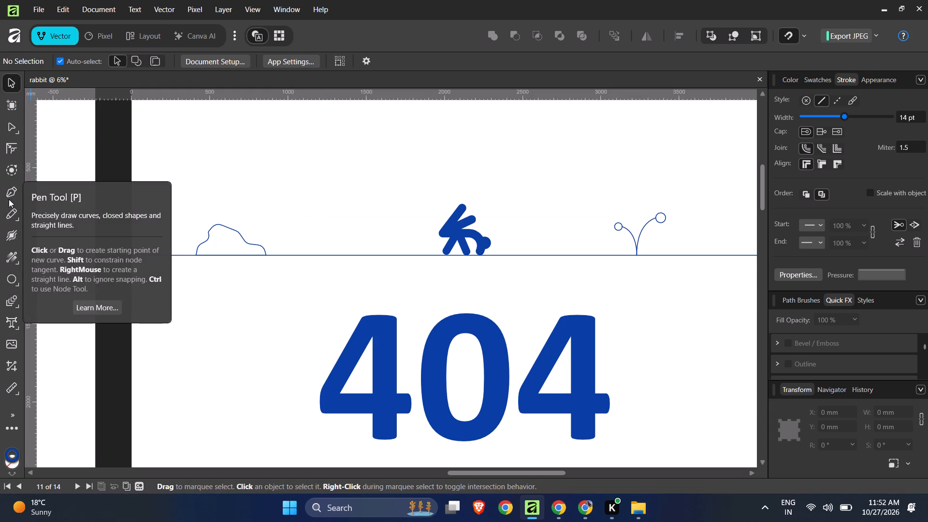
# Shift the bush outline rightward along the ground line, closer to the rabbit.
pyautogui.click(250, 245)
pyautogui.moveTo(249, 245); pyautogui.dragTo(285, 249)
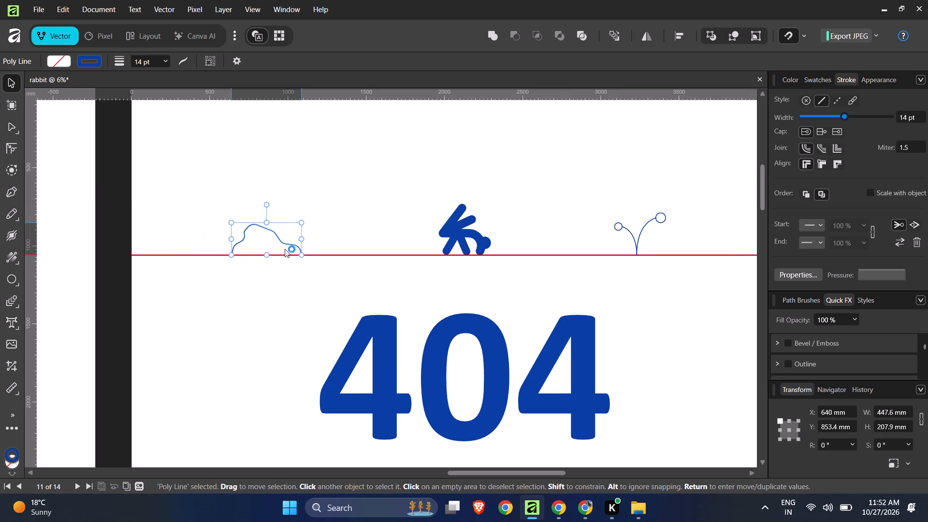
pyautogui.moveTo(285, 249); pyautogui.dragTo(292, 249)
pyautogui.click(374, 211)
# Draw a vertical straight line about 488 mm tall with the Pen tool, rising from the ground line left of the bush.
pyautogui.keyDown('ctrl'); pyautogui.scroll(-4, 326, 192); pyautogui.keyUp('ctrl')
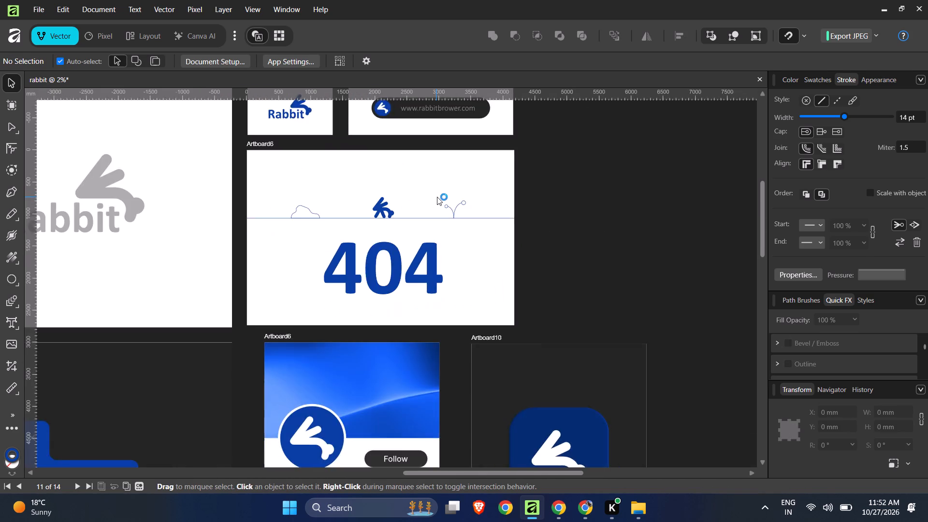
pyautogui.keyDown('ctrl'); pyautogui.scroll(4, 437, 197); pyautogui.keyUp('ctrl')
pyautogui.keyDown('ctrl'); pyautogui.scroll(-2, 491, 211); pyautogui.keyUp('ctrl')
pyautogui.keyDown('ctrl'); pyautogui.scroll(1, 513, 222); pyautogui.keyUp('ctrl')
pyautogui.keyDown('ctrl'); pyautogui.scroll(-2, 515, 224); pyautogui.keyUp('ctrl')
pyautogui.keyDown('ctrl'); pyautogui.scroll(2, 338, 210); pyautogui.keyUp('ctrl')
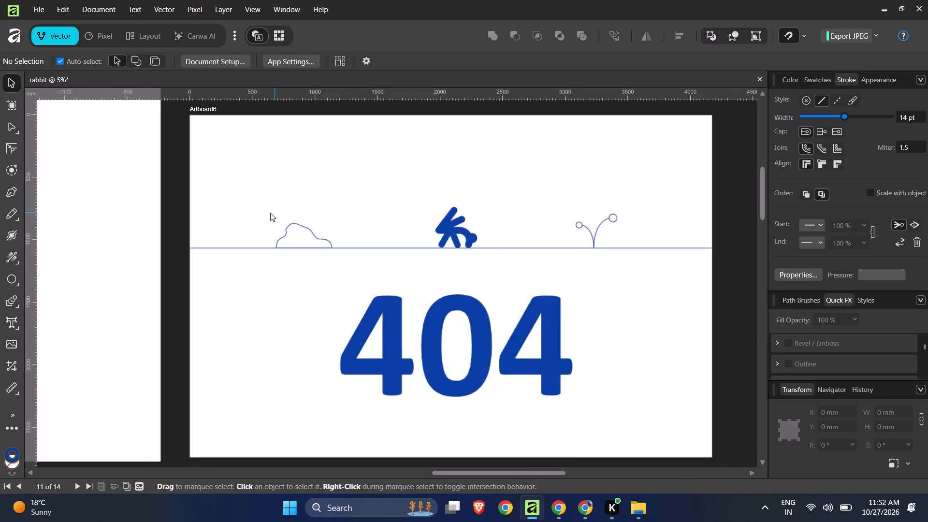
pyautogui.keyDown('ctrl'); pyautogui.scroll(1, 270, 213); pyautogui.keyUp('ctrl')
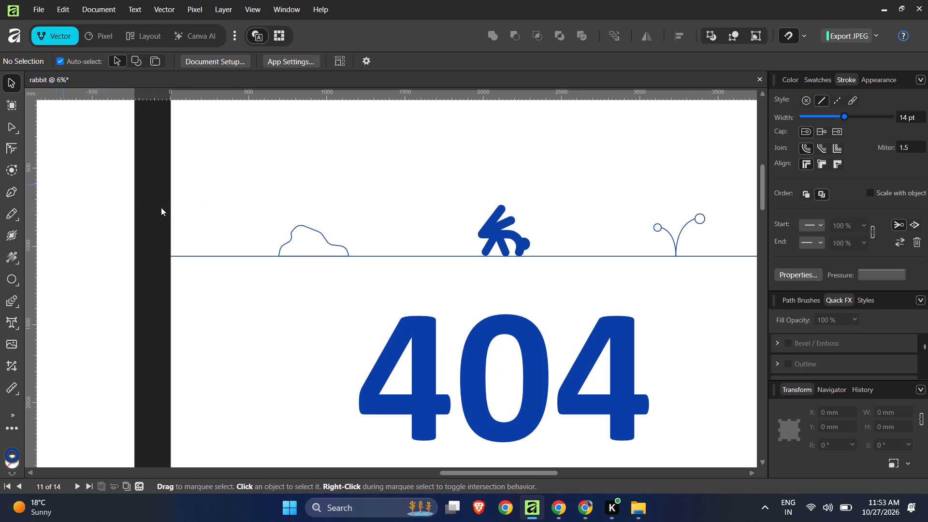
pyautogui.click(9, 189)
pyautogui.click(242, 257)
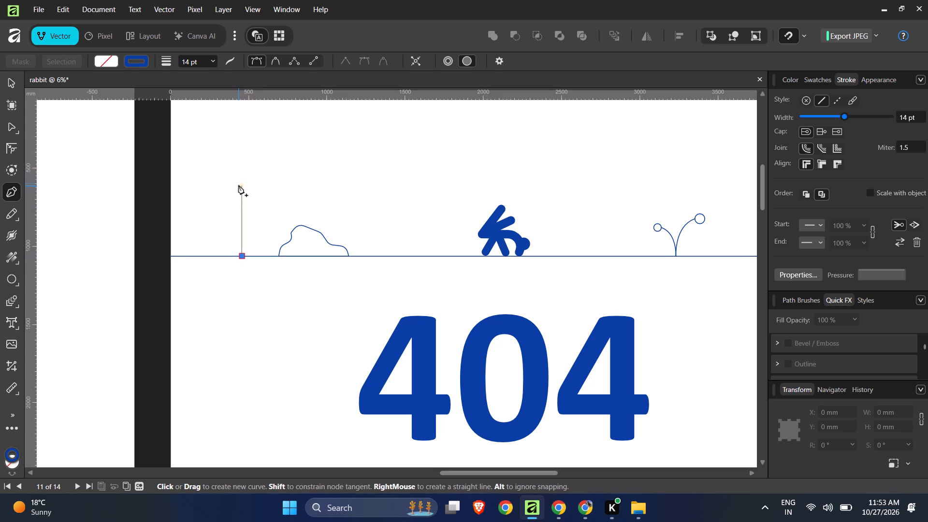
pyautogui.keyDown('shift'); pyautogui.click(239, 179); pyautogui.keyUp('shift')
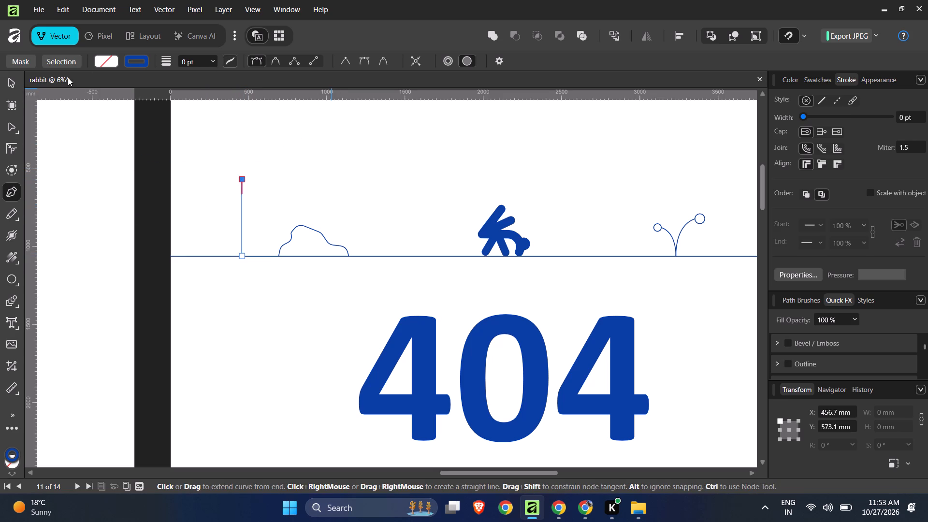
pyautogui.click(8, 82)
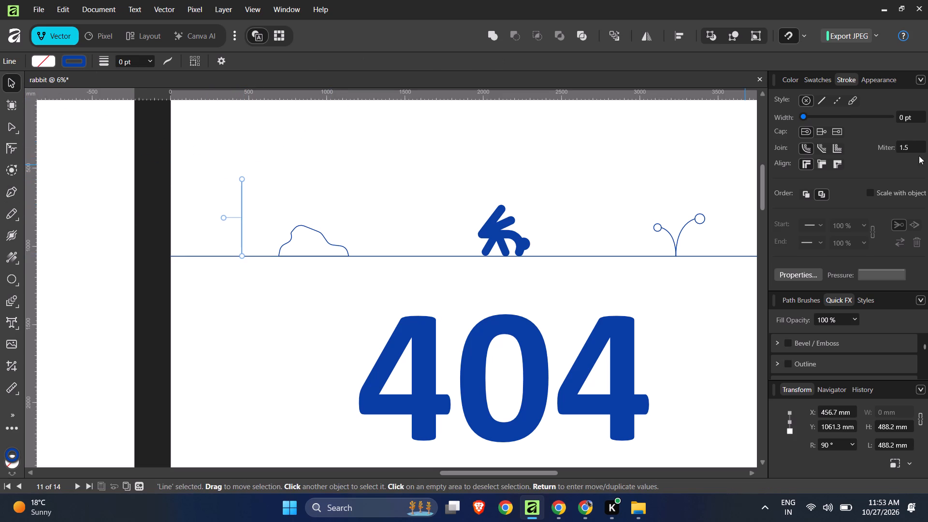
# Set the vertical line's stroke width to 14 pt.
pyautogui.click(915, 114)
pyautogui.write('14')
pyautogui.press('Return')
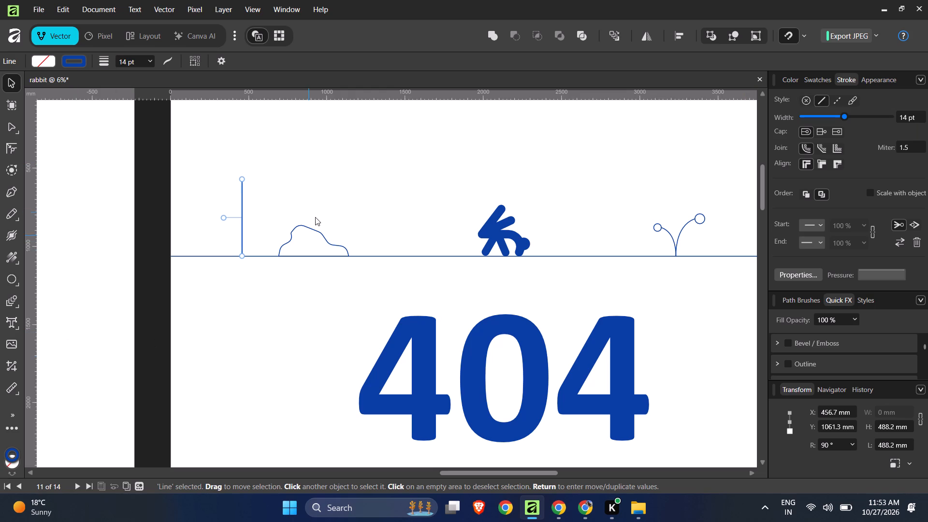
pyautogui.click(329, 189)
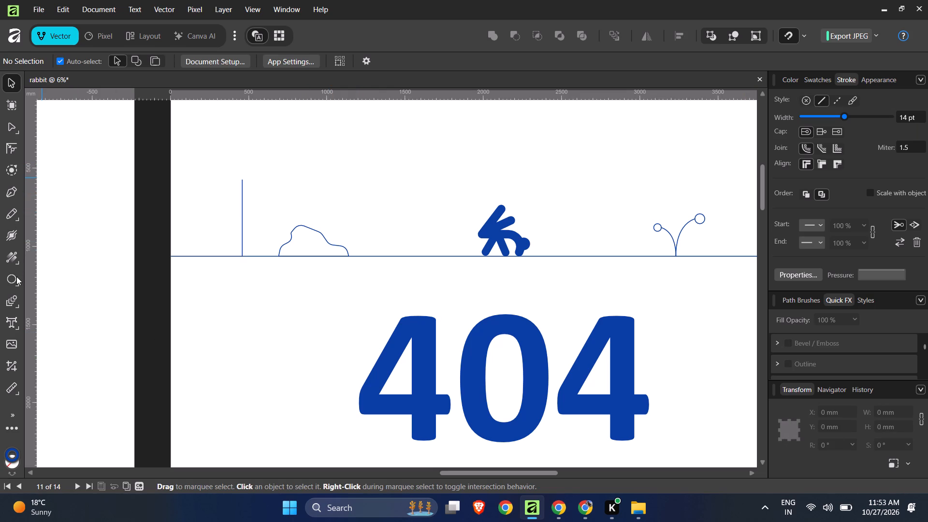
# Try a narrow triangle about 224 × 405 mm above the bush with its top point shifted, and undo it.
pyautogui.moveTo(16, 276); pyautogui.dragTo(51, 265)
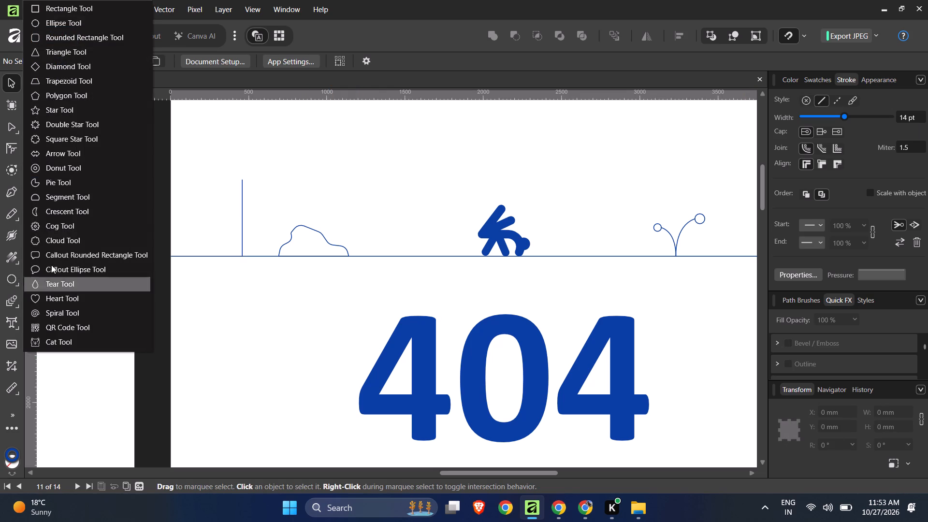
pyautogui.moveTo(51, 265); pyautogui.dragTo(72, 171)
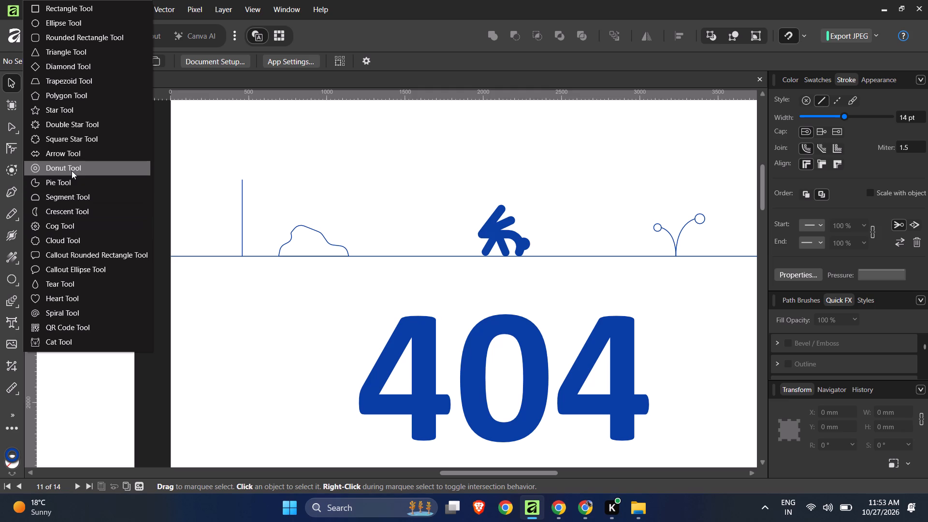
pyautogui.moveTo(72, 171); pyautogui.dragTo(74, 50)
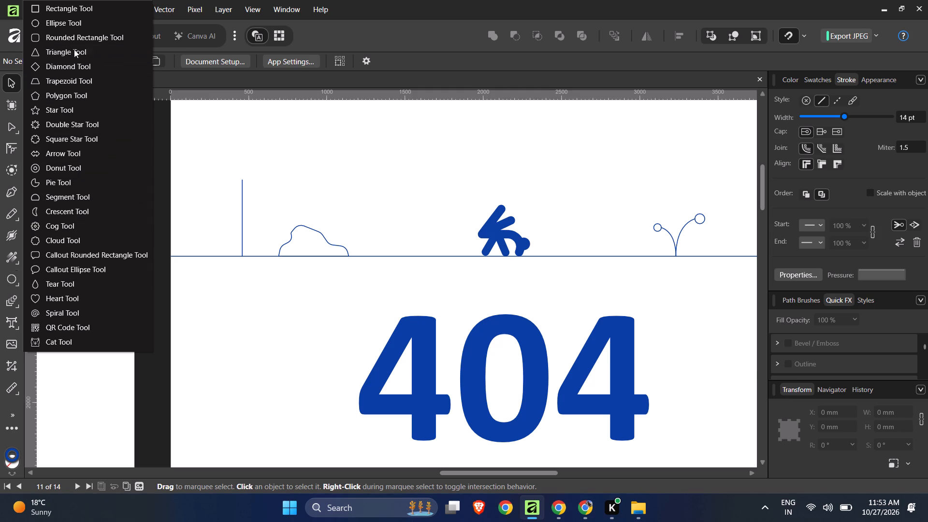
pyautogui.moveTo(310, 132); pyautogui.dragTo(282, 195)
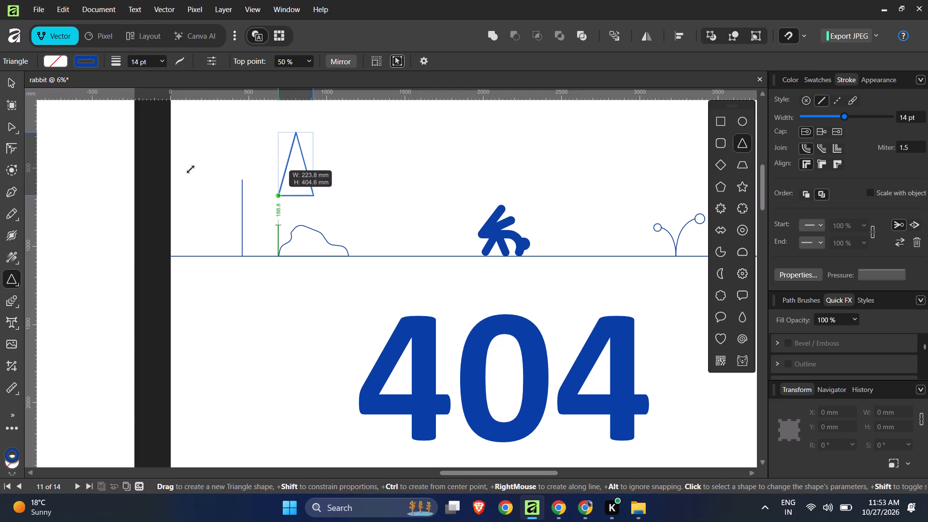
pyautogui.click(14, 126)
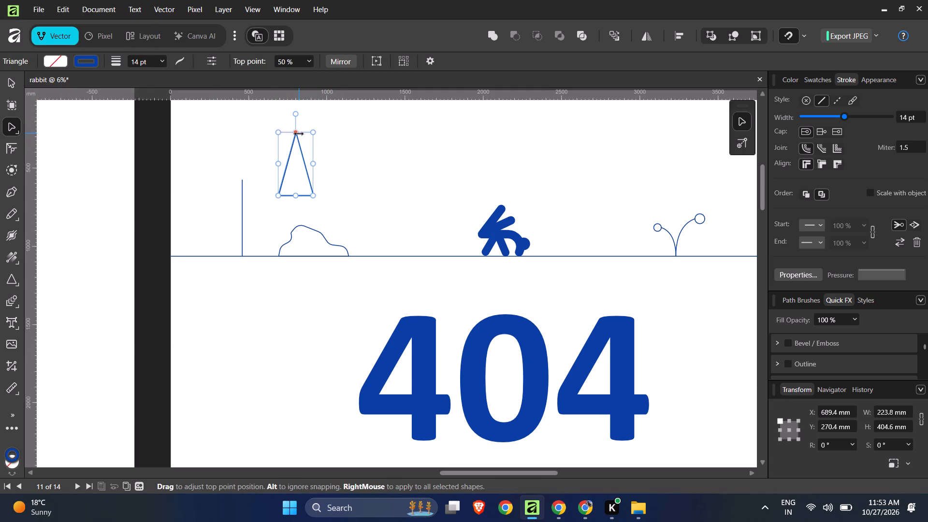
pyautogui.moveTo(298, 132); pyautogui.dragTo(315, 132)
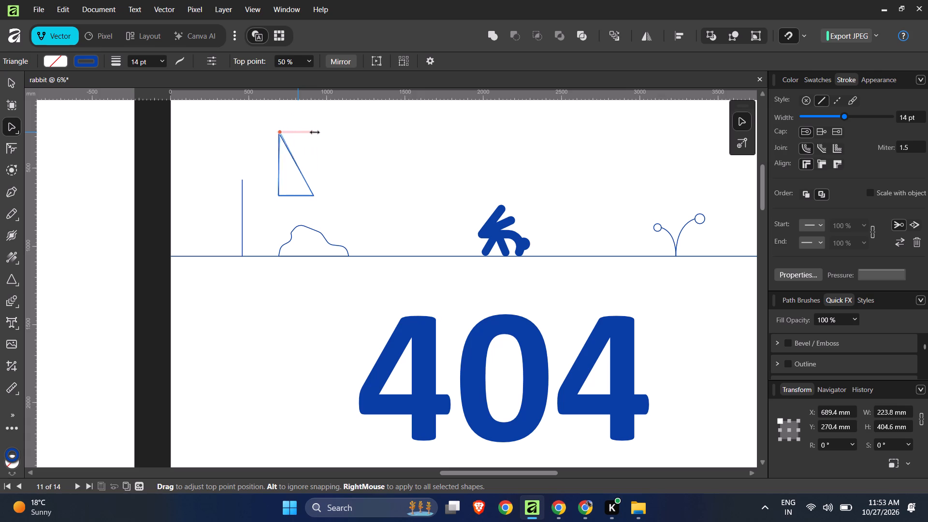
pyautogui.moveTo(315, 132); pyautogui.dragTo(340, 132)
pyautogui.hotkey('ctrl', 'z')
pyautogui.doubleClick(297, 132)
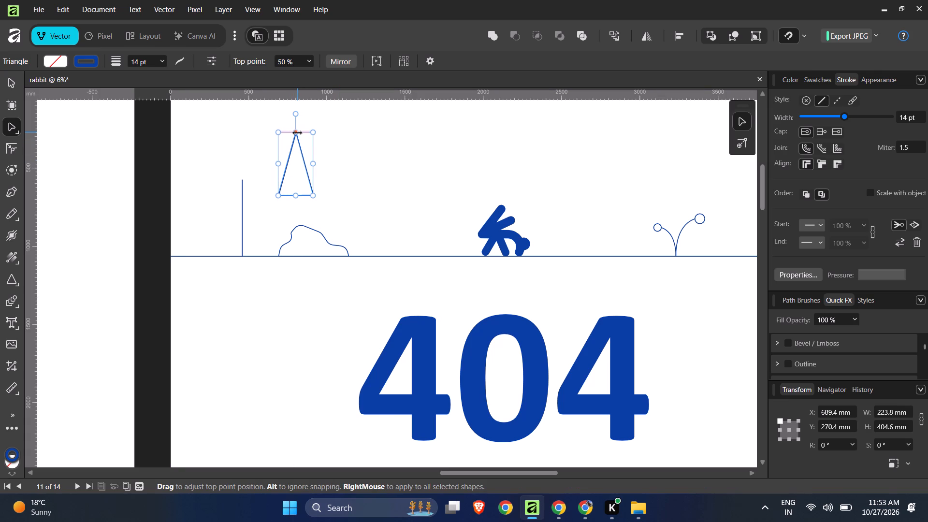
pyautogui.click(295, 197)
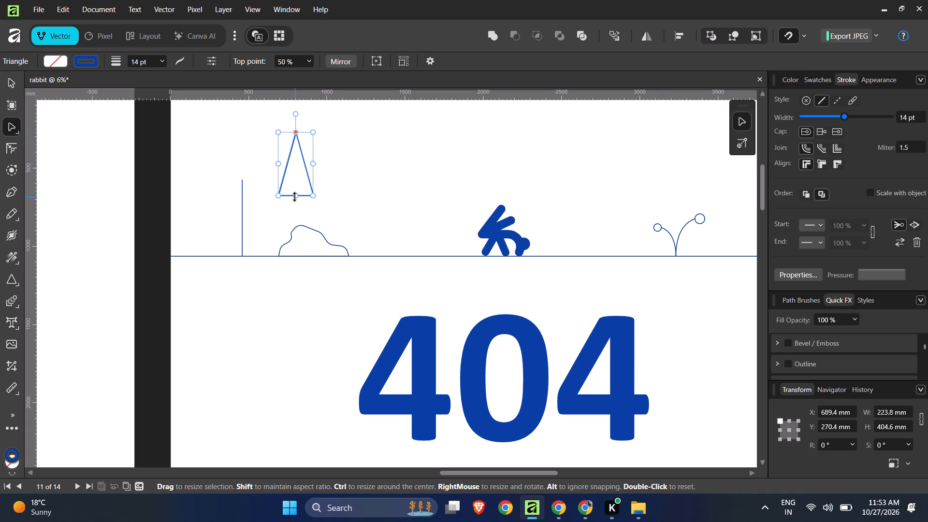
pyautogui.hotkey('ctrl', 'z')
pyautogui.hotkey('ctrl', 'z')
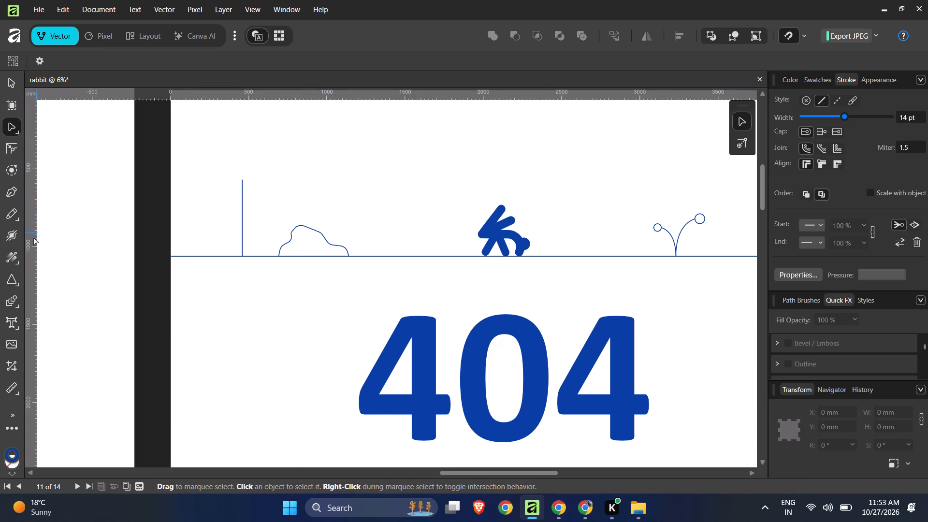
# Draw a Segment shape with a flat base in a square frame of about 256 × 256 mm above the bush.
pyautogui.moveTo(14, 277); pyautogui.dragTo(62, 203)
pyautogui.moveTo(325, 168); pyautogui.dragTo(277, 221)
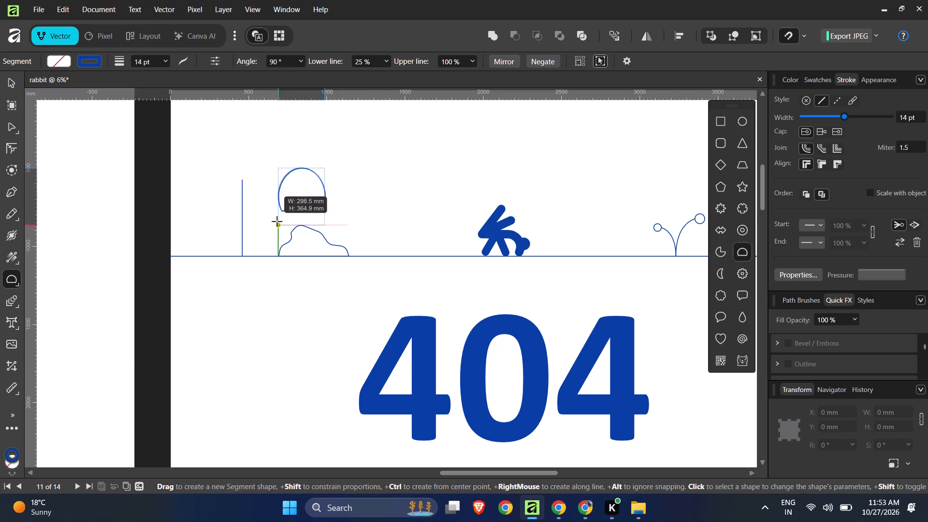
pyautogui.moveTo(277, 221); pyautogui.dragTo(285, 168)
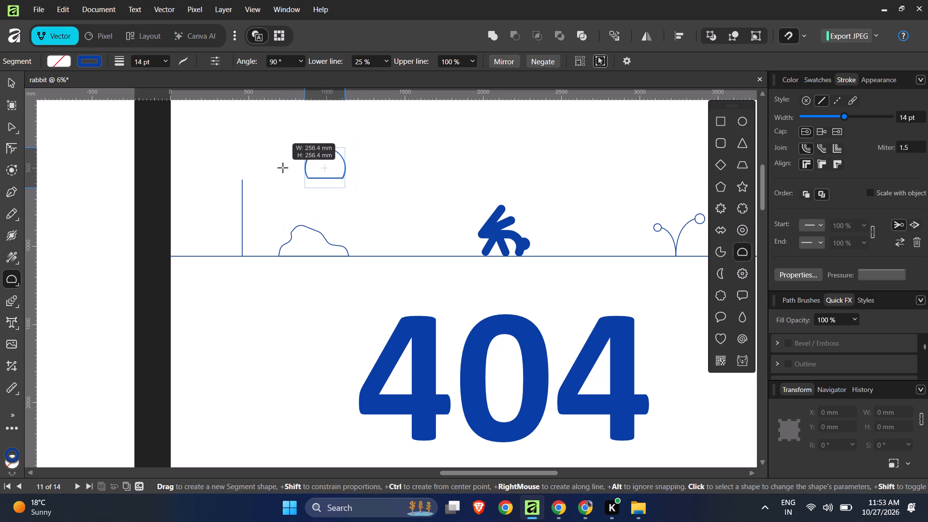
pyautogui.click(7, 86)
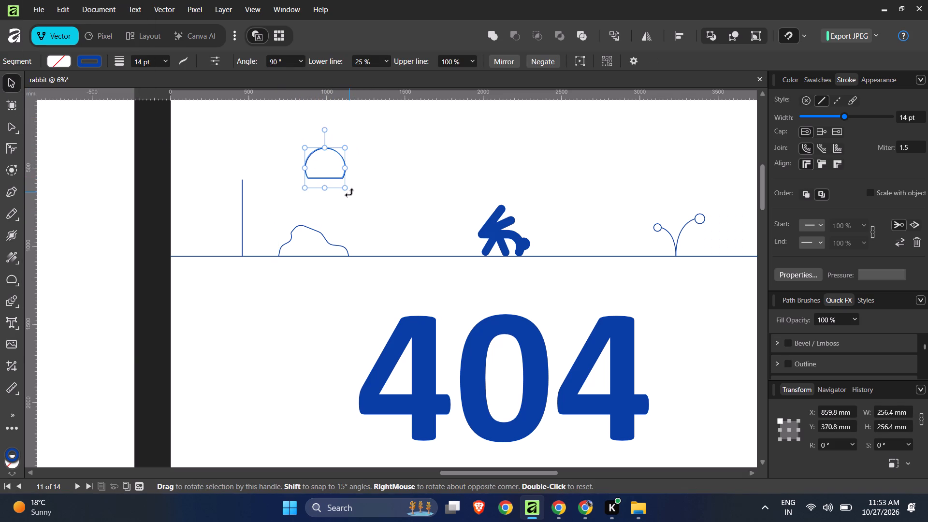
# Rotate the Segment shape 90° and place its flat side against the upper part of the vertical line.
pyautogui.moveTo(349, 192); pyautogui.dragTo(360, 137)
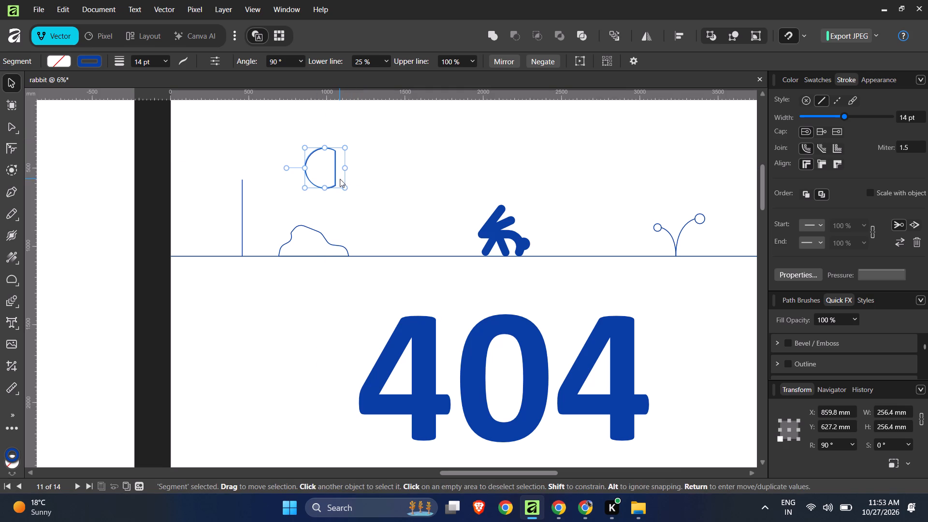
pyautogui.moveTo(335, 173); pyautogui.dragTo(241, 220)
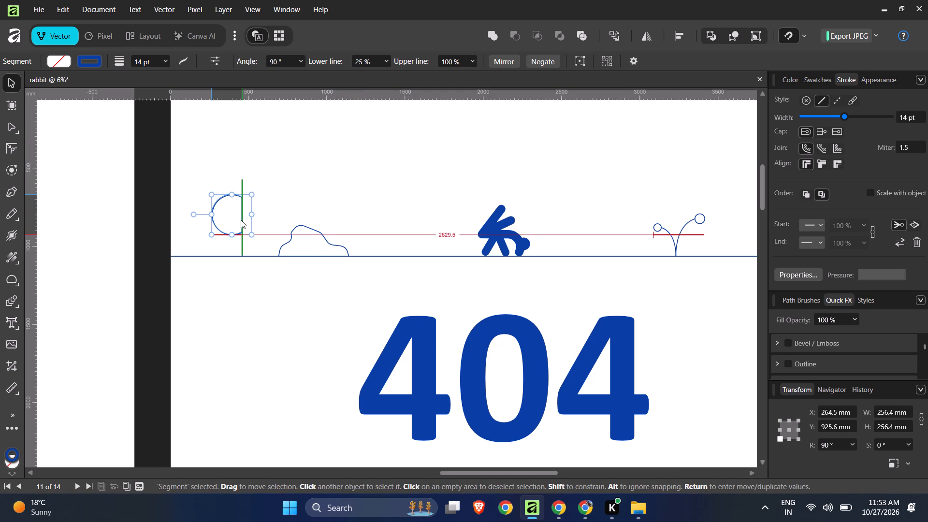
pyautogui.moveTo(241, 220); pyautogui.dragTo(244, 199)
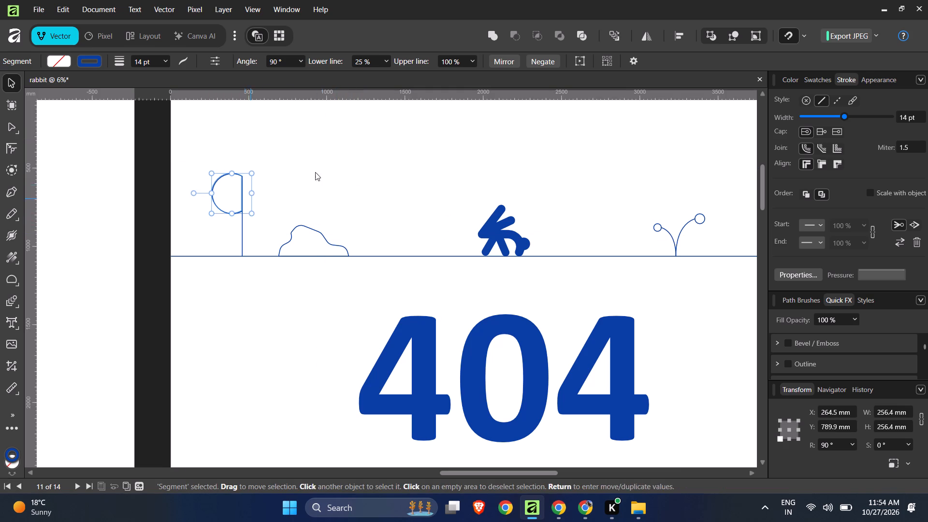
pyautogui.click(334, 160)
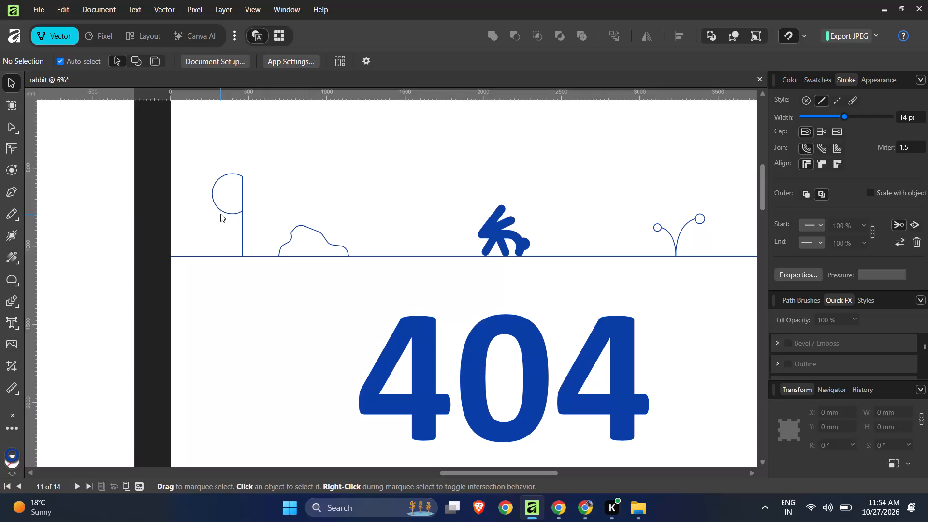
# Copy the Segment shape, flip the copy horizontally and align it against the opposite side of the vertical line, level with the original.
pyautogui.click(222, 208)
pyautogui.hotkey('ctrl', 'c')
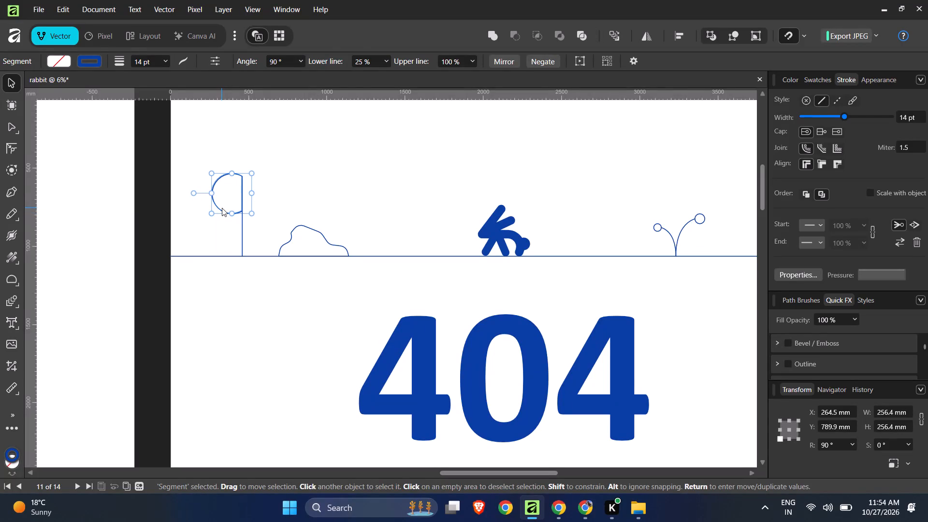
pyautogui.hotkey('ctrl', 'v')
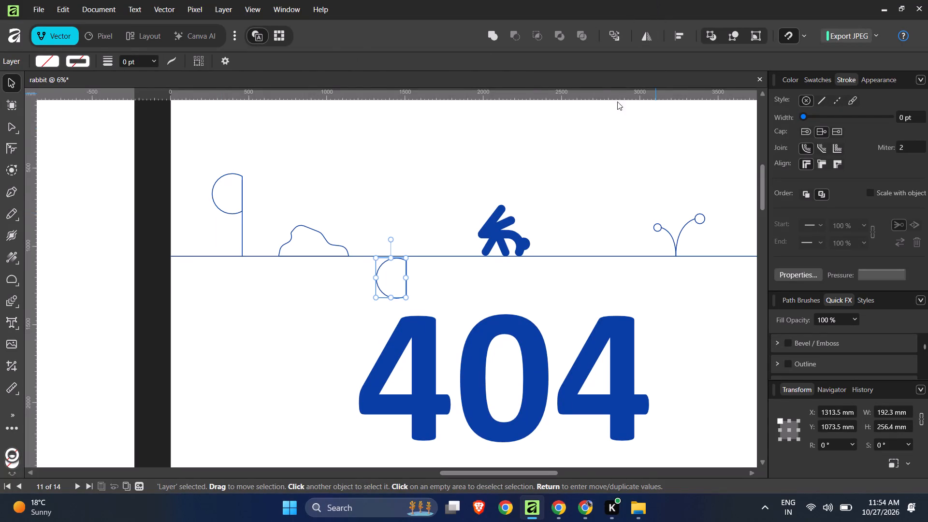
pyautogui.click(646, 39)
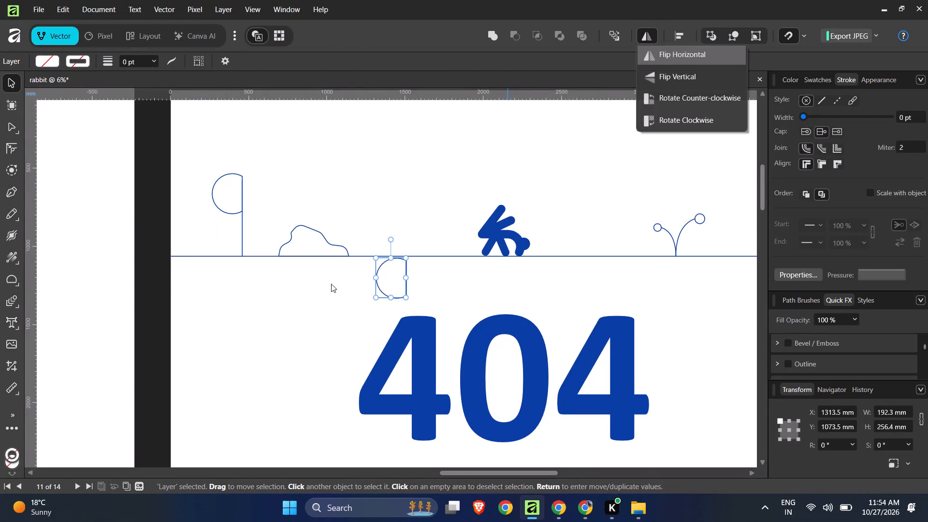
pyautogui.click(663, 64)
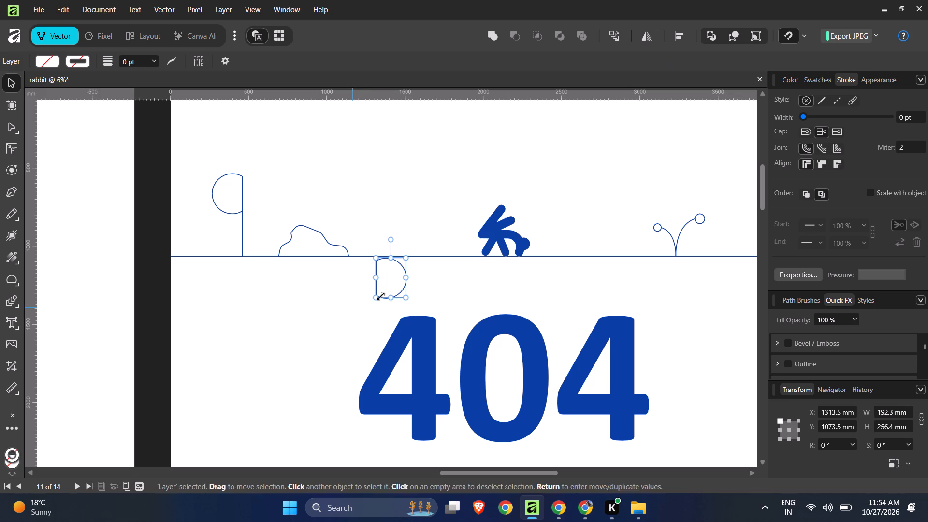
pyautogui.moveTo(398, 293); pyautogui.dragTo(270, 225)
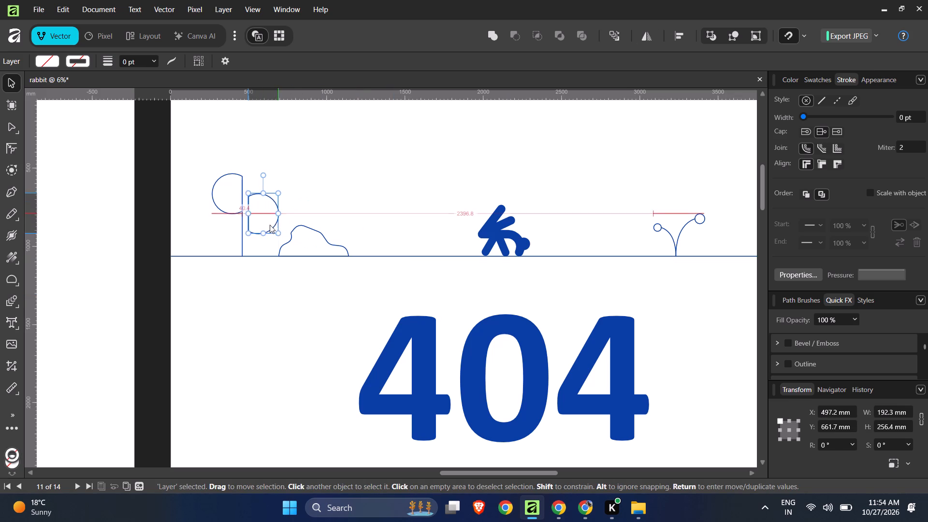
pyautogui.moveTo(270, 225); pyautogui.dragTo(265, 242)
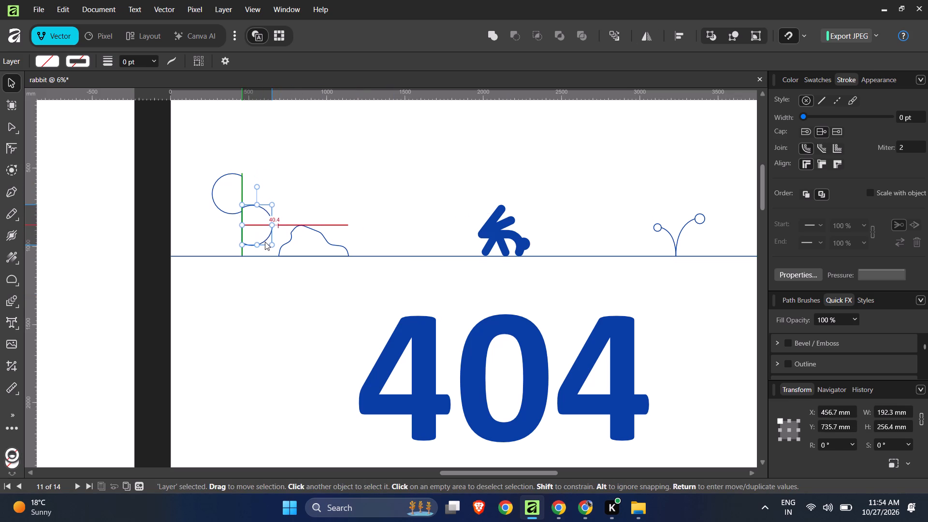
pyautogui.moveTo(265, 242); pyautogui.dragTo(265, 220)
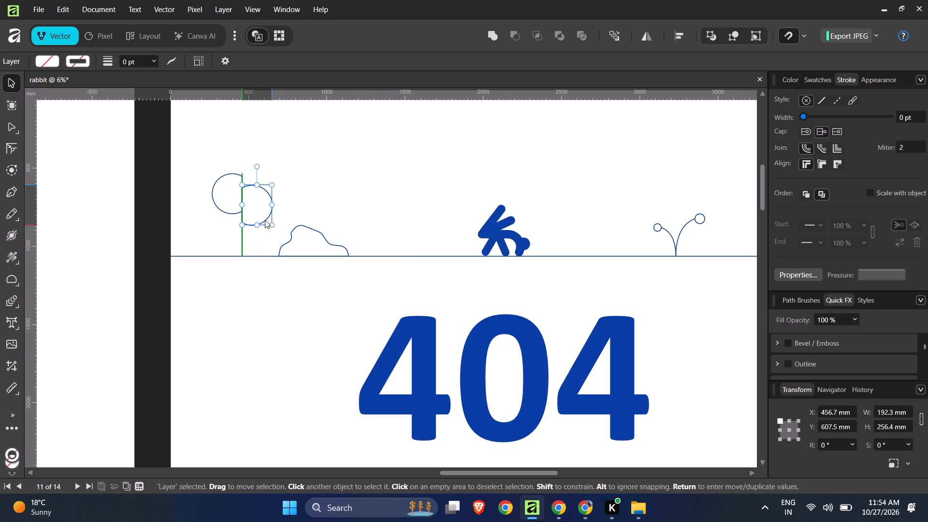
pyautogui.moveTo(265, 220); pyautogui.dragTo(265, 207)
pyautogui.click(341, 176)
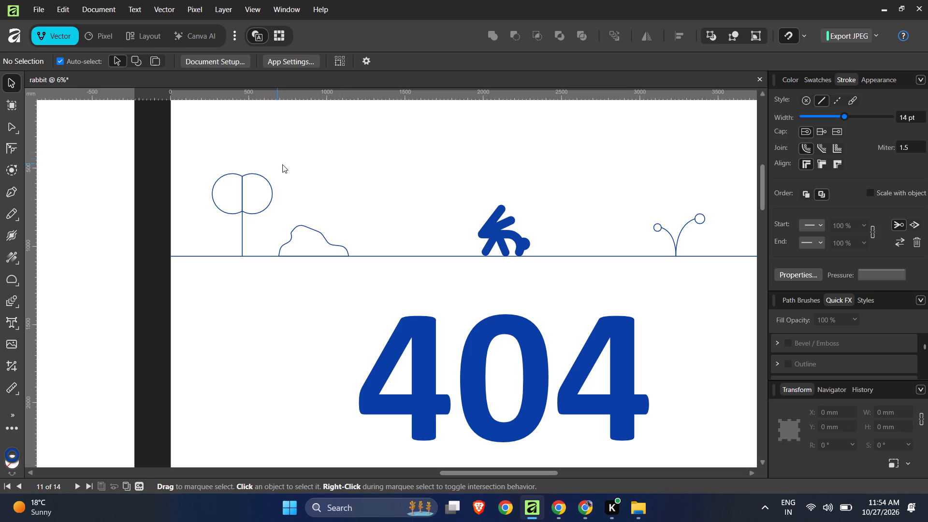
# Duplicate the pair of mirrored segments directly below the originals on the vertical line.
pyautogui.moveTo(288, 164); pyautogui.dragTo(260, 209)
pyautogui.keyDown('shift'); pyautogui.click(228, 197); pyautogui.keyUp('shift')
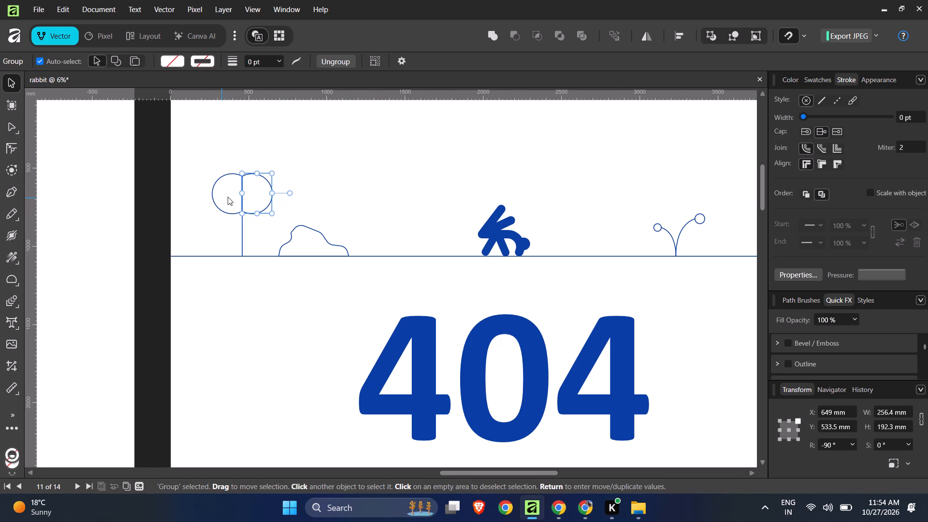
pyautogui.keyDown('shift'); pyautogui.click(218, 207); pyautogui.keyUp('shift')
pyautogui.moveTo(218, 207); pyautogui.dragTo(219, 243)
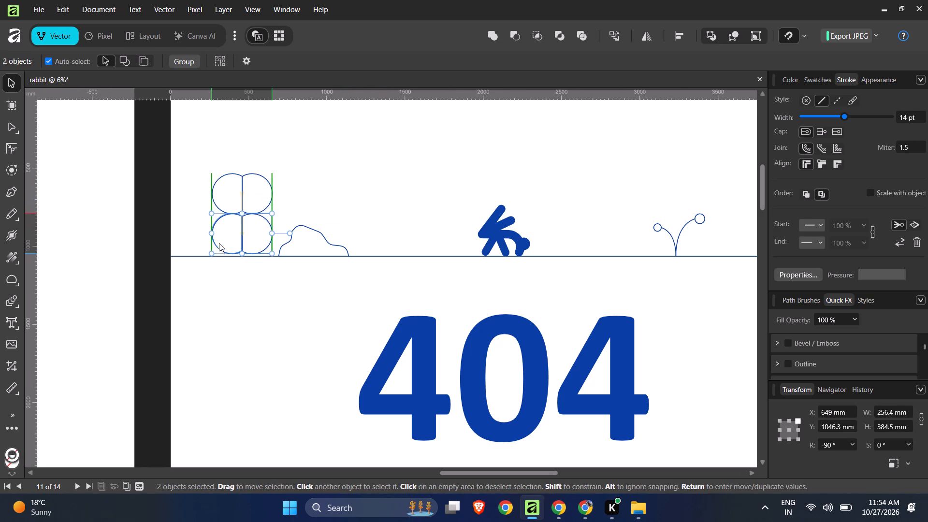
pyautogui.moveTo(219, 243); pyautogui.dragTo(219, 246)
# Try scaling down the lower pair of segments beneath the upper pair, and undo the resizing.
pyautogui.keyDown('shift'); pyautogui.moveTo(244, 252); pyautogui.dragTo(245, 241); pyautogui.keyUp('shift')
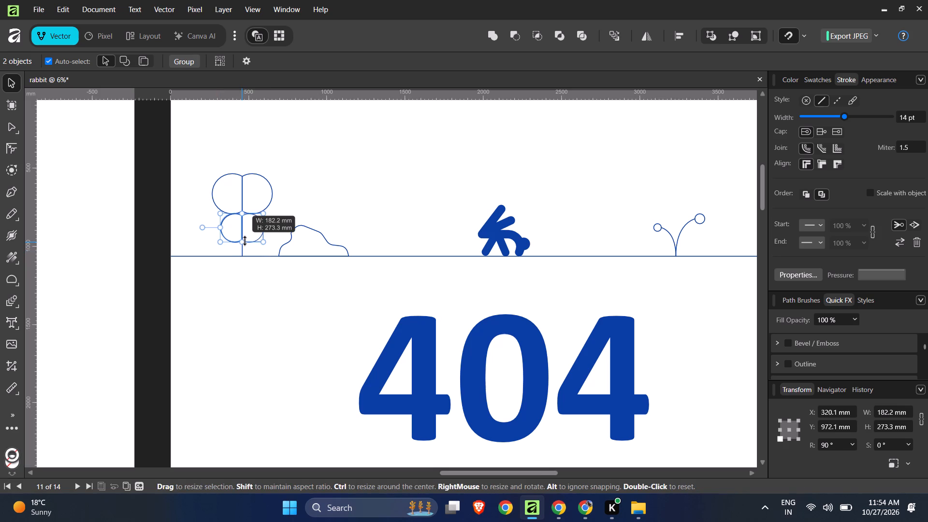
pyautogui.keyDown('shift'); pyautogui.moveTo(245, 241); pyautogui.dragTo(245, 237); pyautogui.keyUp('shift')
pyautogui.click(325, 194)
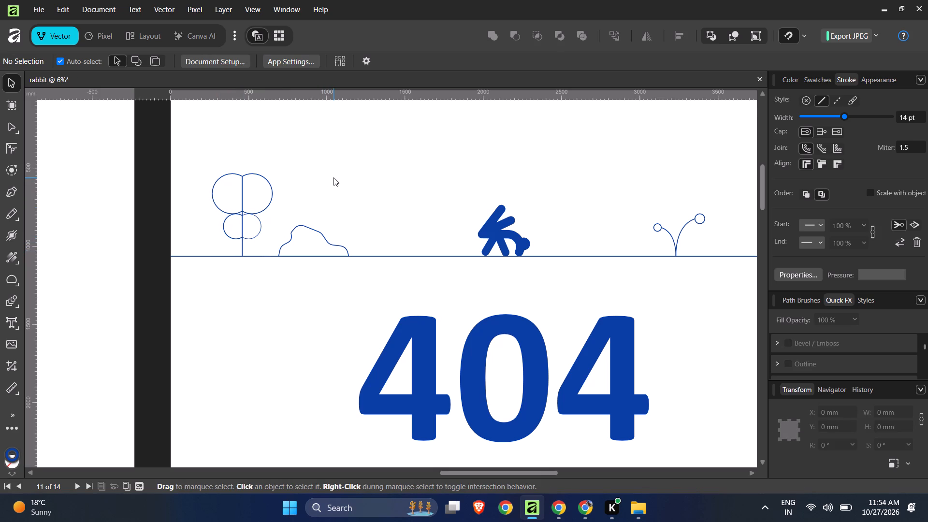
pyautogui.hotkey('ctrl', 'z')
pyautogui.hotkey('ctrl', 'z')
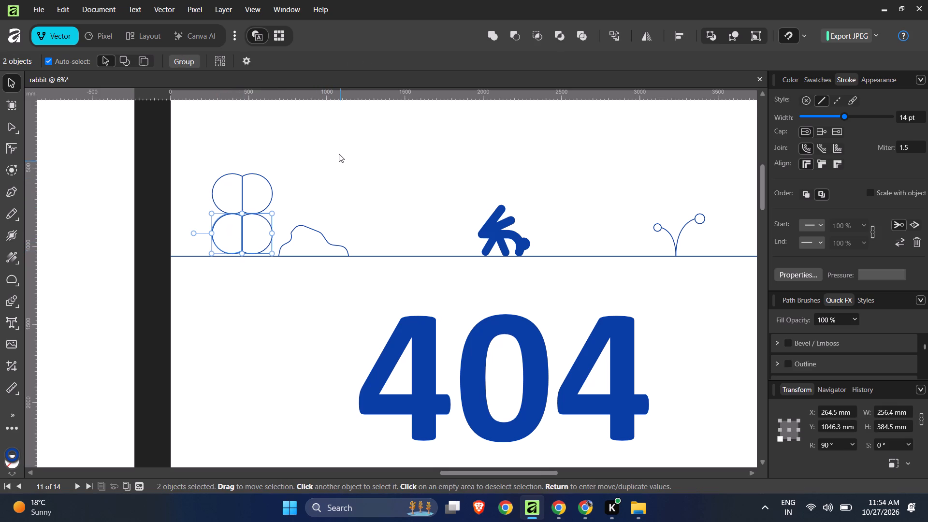
# Delete all the segments on both sides of the vertical line, keeping only the line.
pyautogui.click(337, 152)
pyautogui.moveTo(301, 153); pyautogui.dragTo(257, 226)
pyautogui.click(275, 151)
pyautogui.moveTo(276, 149); pyautogui.dragTo(266, 193)
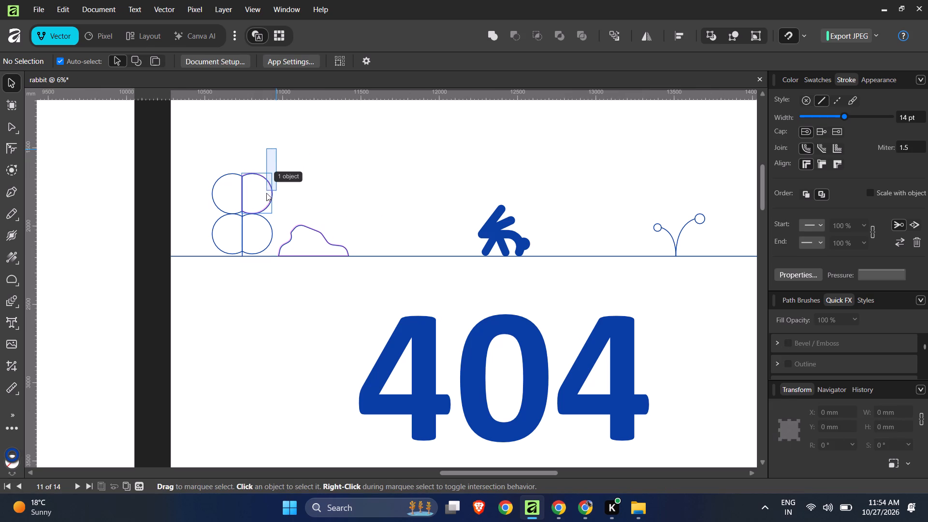
pyautogui.moveTo(266, 193); pyautogui.dragTo(261, 219)
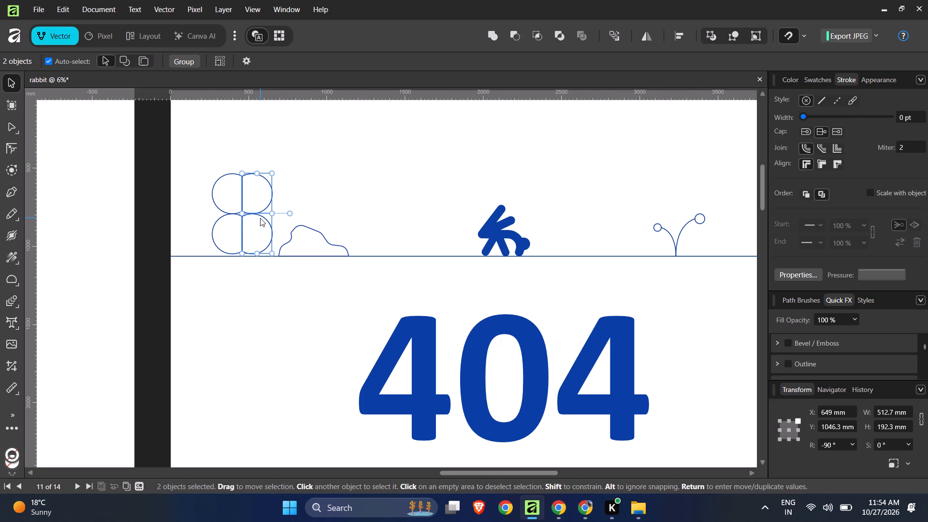
pyautogui.press('BackSpace')
pyautogui.moveTo(214, 152); pyautogui.dragTo(226, 225)
pyautogui.press('BackSpace')
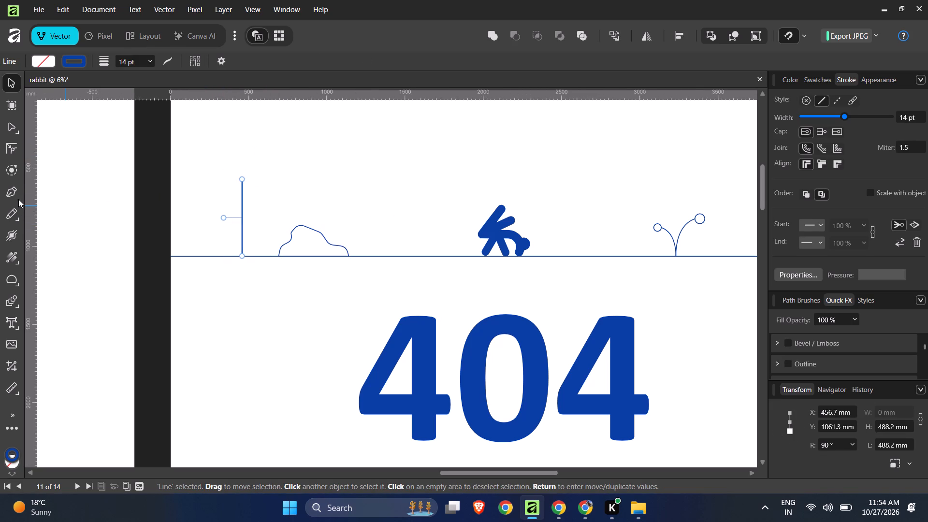
# Draw a closed eight-node tree crown about 247 × 747 mm around the vertical line with the Pen tool, starting low on the trunk.
pyautogui.click(15, 193)
pyautogui.click(244, 234)
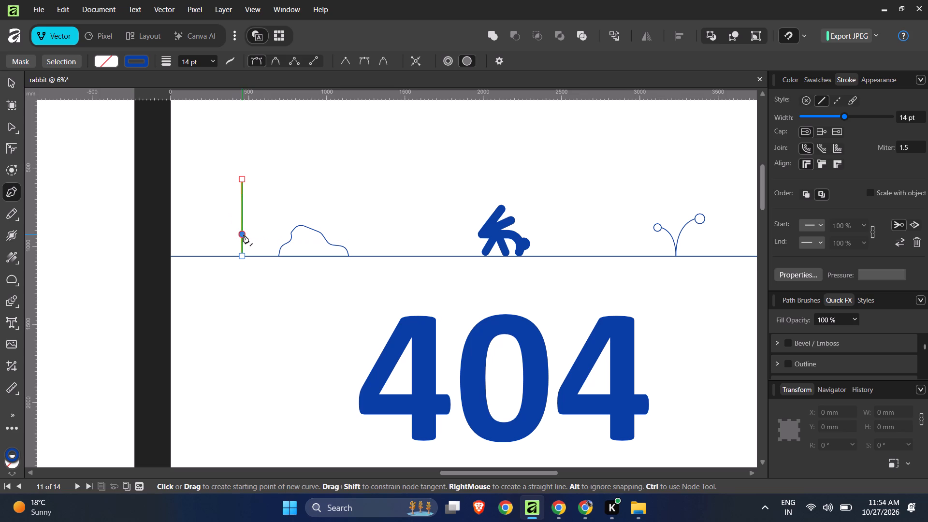
pyautogui.click(218, 194)
pyautogui.click(223, 171)
pyautogui.click(231, 137)
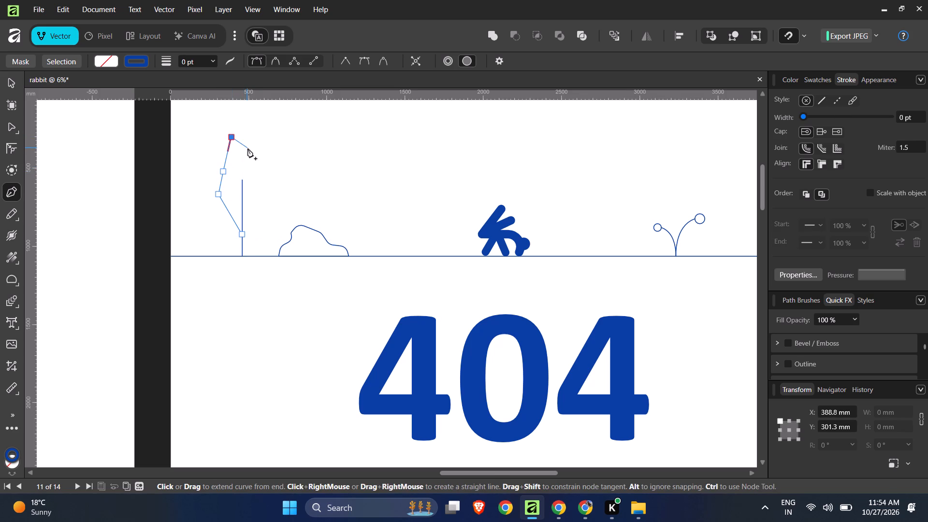
pyautogui.click(246, 117)
pyautogui.click(256, 149)
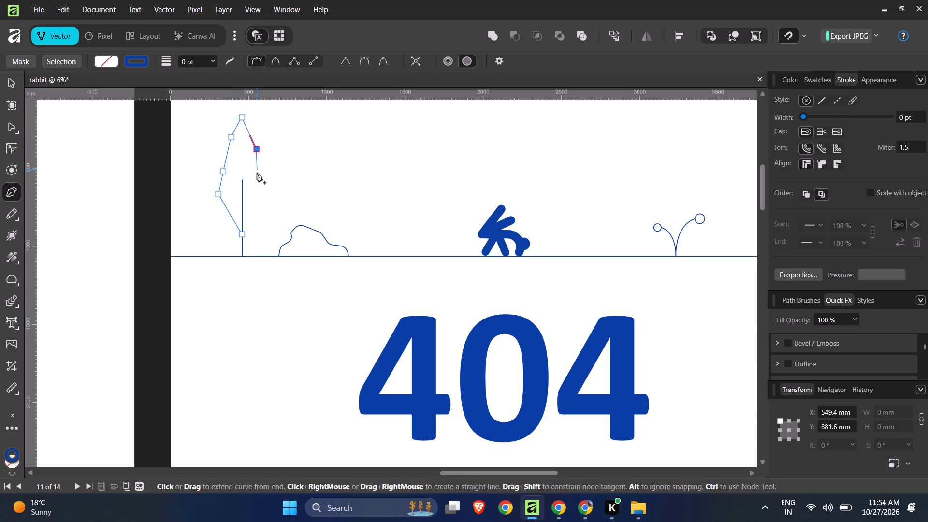
pyautogui.click(257, 175)
pyautogui.click(256, 203)
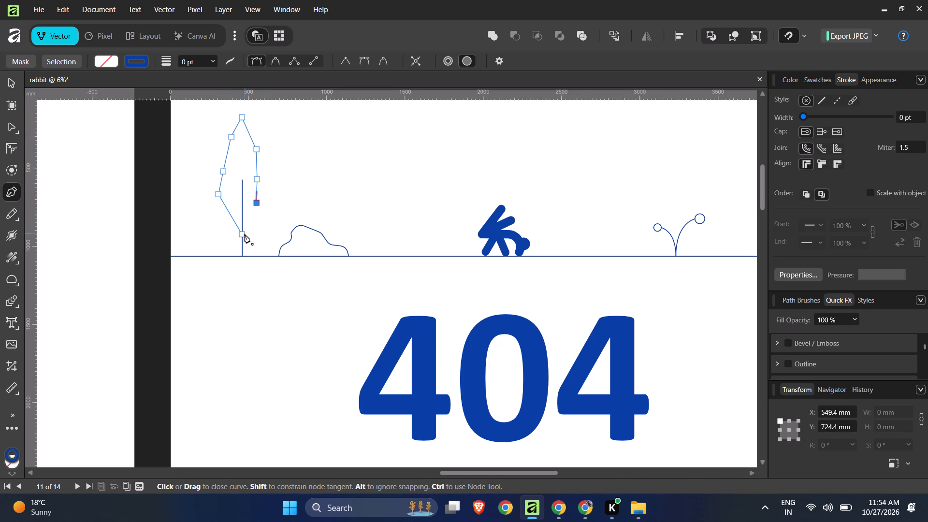
pyautogui.click(245, 233)
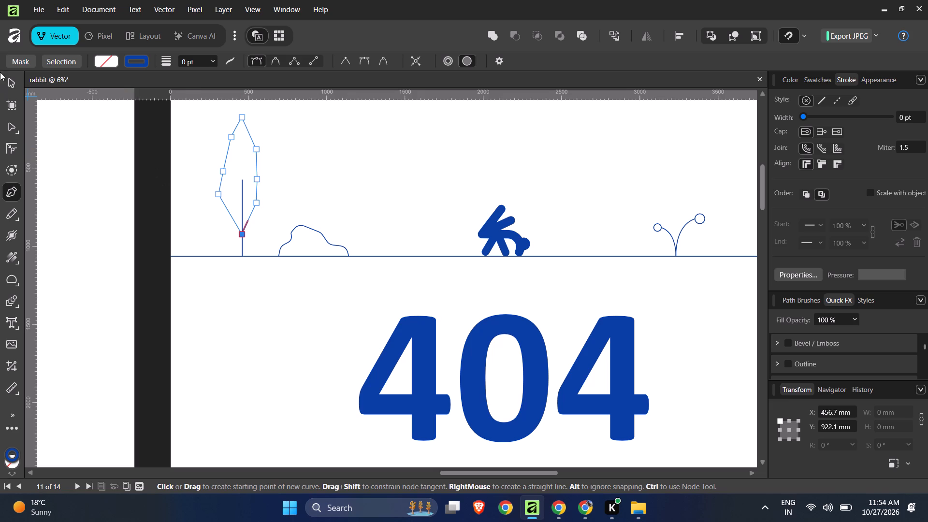
# Round all the tree crown's corners with the Corner Tool handles, except the bottom point on the trunk.
pyautogui.click(13, 125)
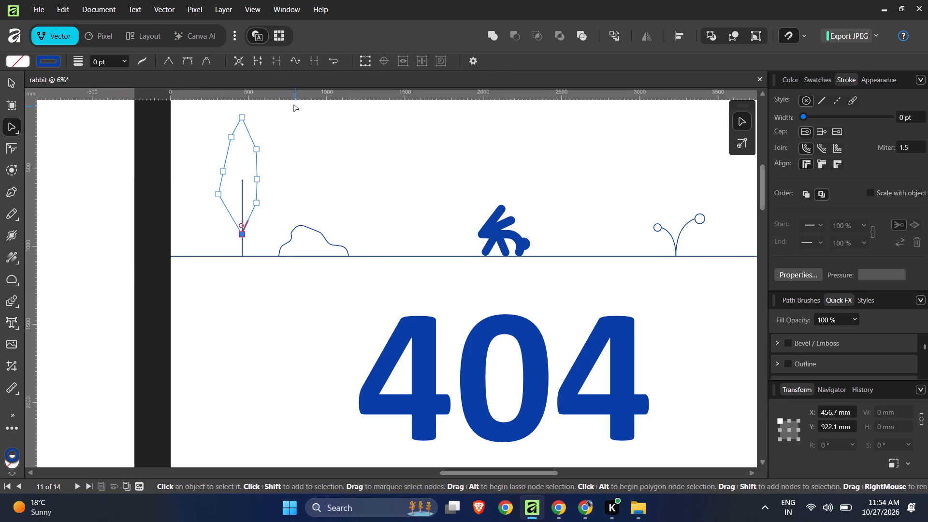
pyautogui.moveTo(288, 108); pyautogui.dragTo(203, 213)
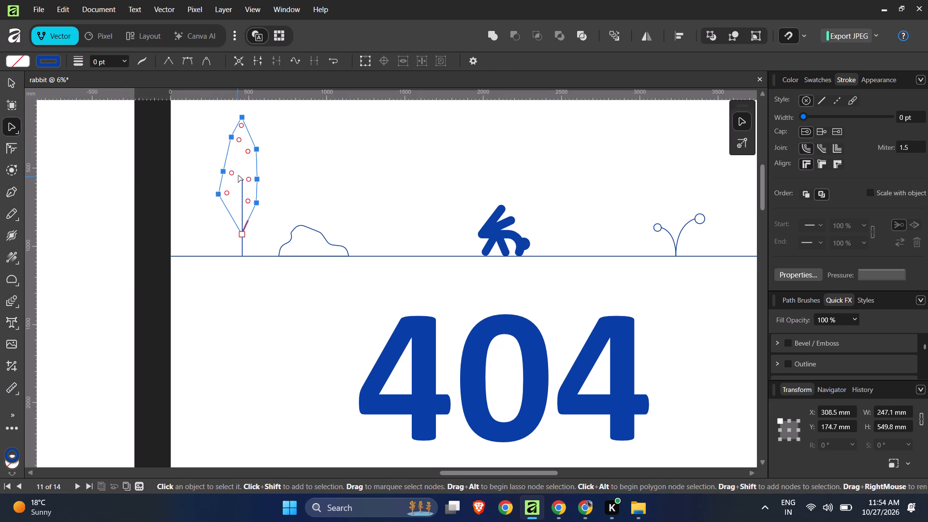
pyautogui.moveTo(234, 174); pyautogui.dragTo(245, 219)
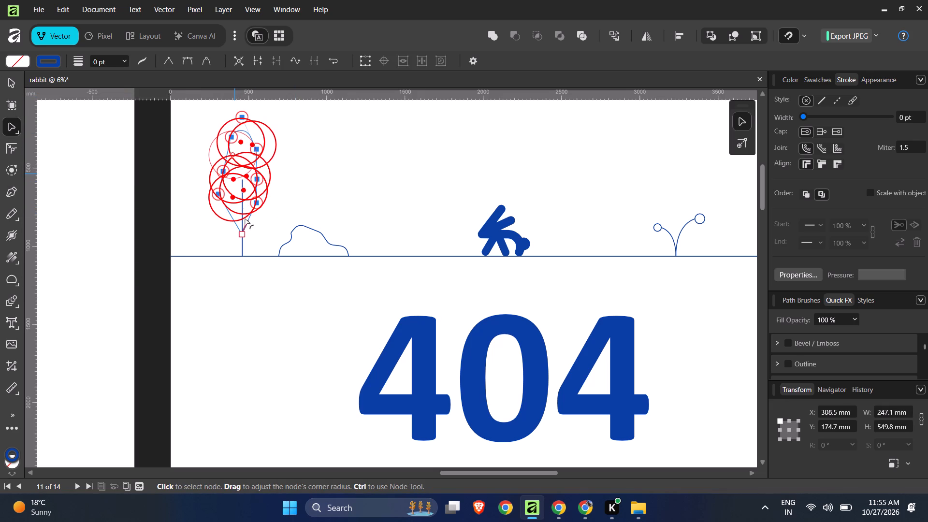
pyautogui.moveTo(245, 219); pyautogui.dragTo(246, 224)
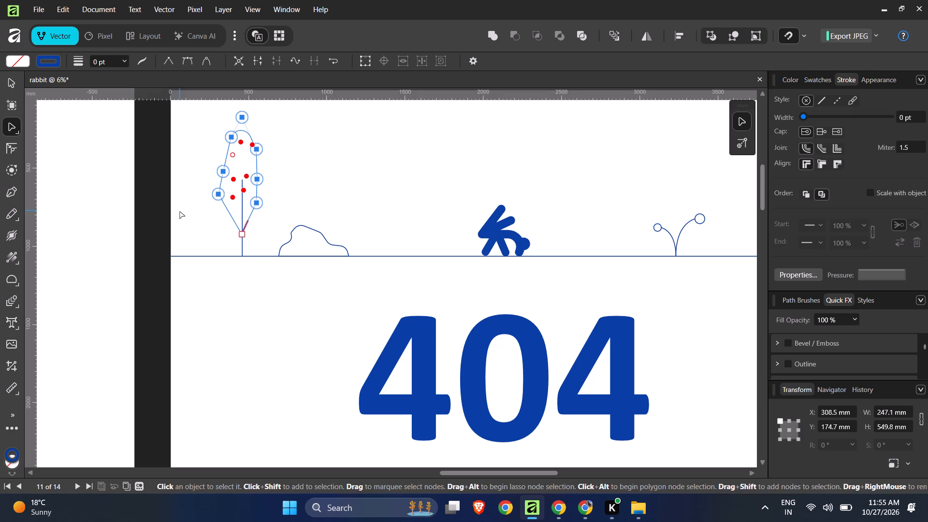
pyautogui.click(180, 212)
pyautogui.hotkey('ctrl', 'z')
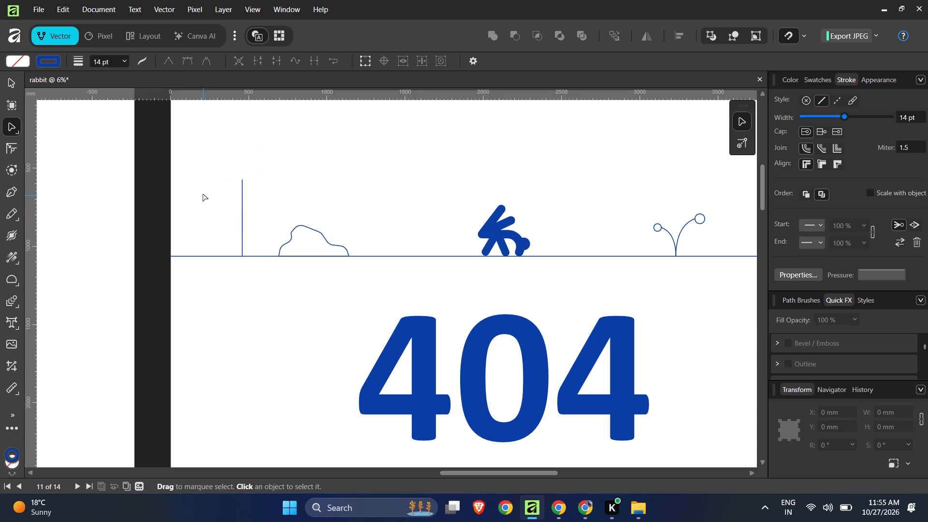
# Move the crown's lower-left node down and inward to about X 342 mm, Y 752 mm.
pyautogui.moveTo(210, 189); pyautogui.dragTo(223, 208)
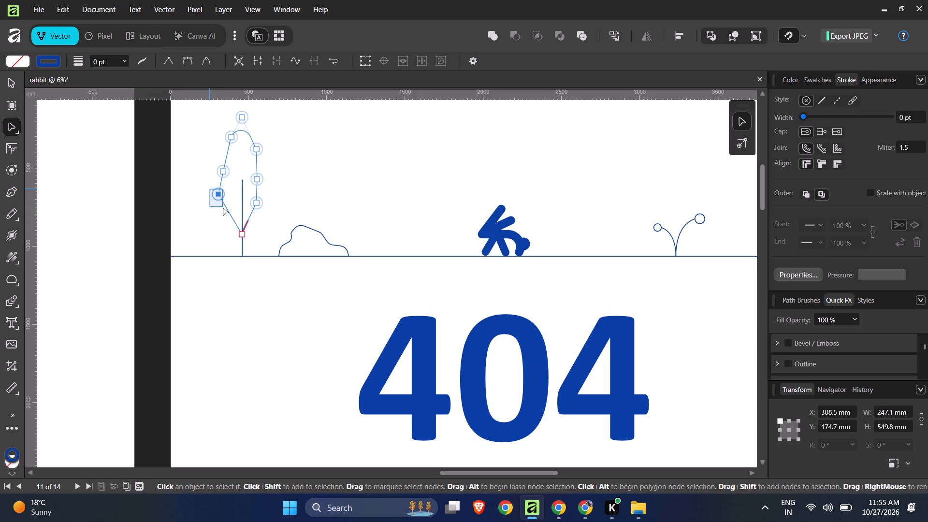
pyautogui.moveTo(223, 208); pyautogui.dragTo(226, 213)
pyautogui.moveTo(220, 193); pyautogui.dragTo(226, 211)
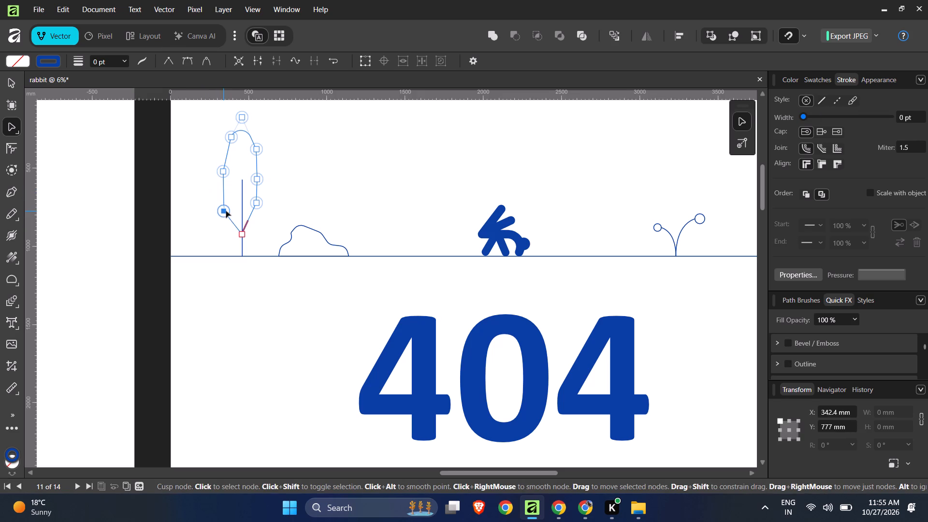
pyautogui.moveTo(226, 211); pyautogui.dragTo(225, 206)
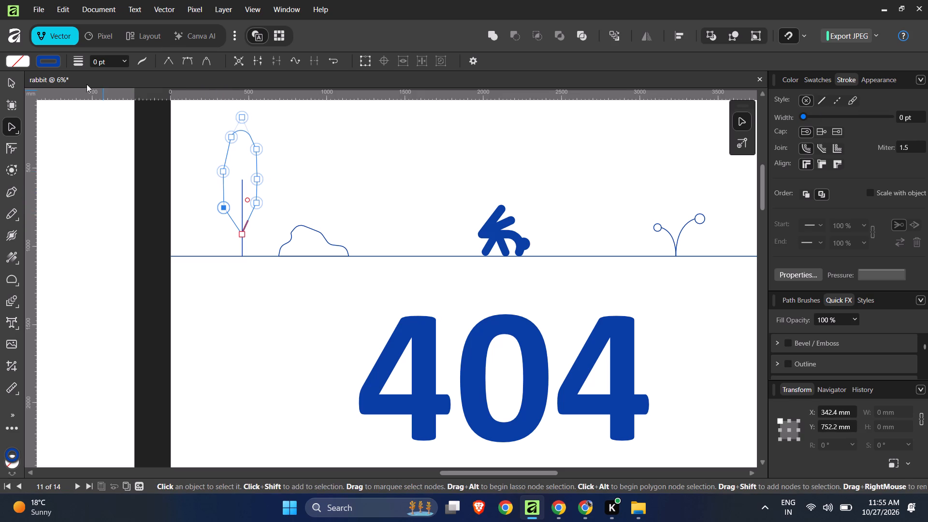
# Set the tree crown's stroke width to 14 pt and deselect it.
pyautogui.click(14, 82)
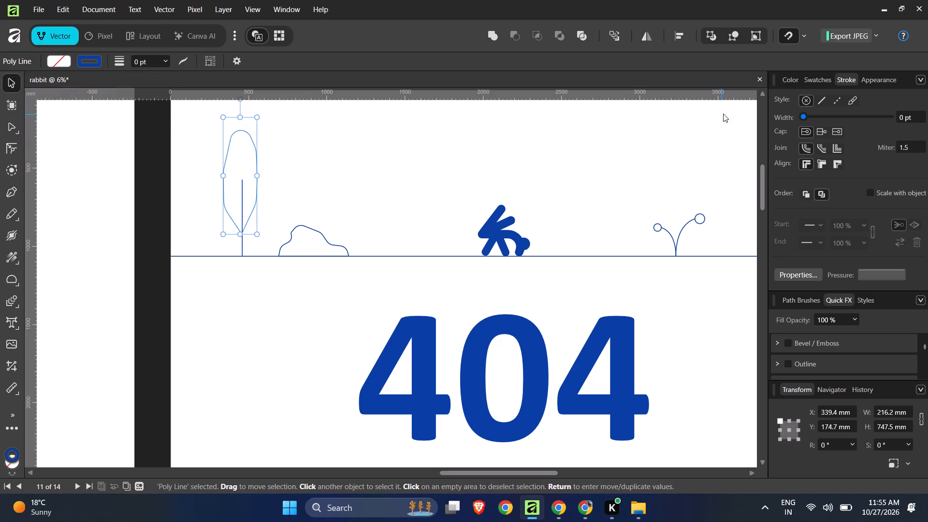
pyautogui.click(907, 121)
pyautogui.write('14')
pyautogui.press('Return')
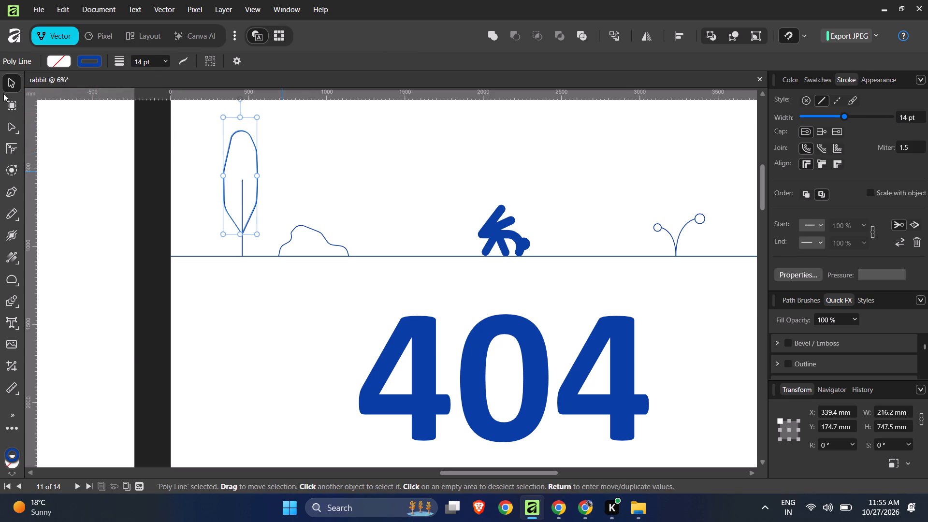
pyautogui.click(13, 83)
pyautogui.click(549, 177)
pyautogui.click(398, 156)
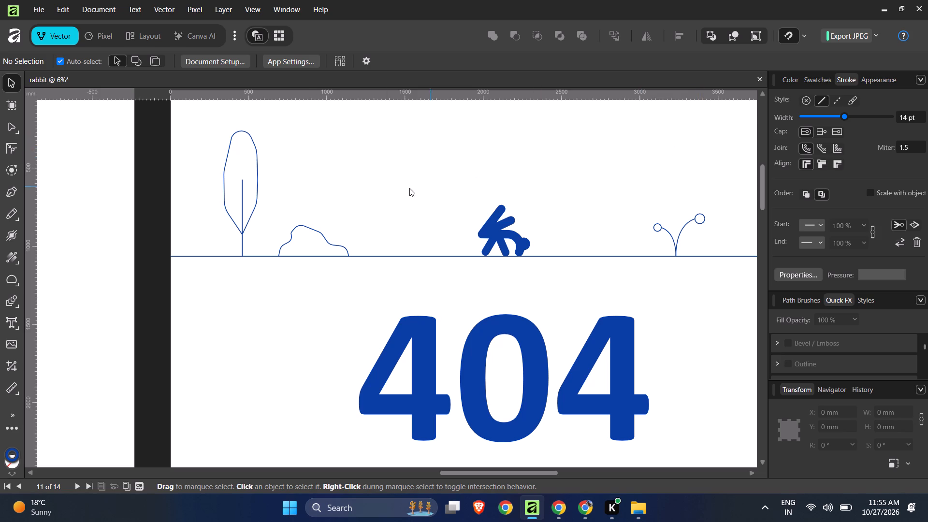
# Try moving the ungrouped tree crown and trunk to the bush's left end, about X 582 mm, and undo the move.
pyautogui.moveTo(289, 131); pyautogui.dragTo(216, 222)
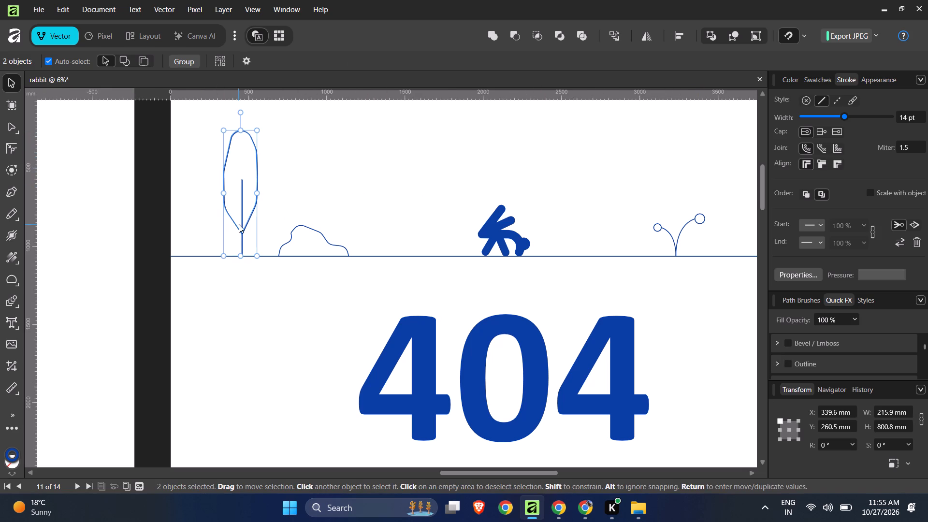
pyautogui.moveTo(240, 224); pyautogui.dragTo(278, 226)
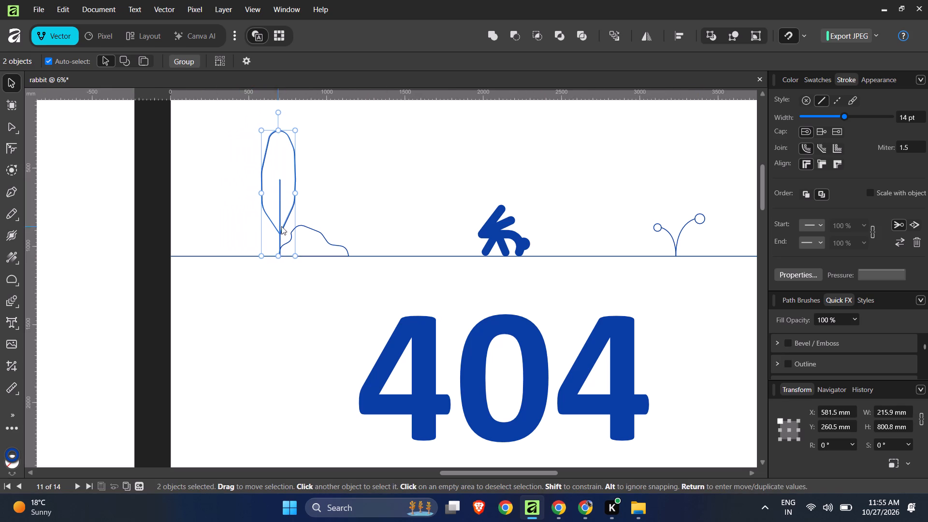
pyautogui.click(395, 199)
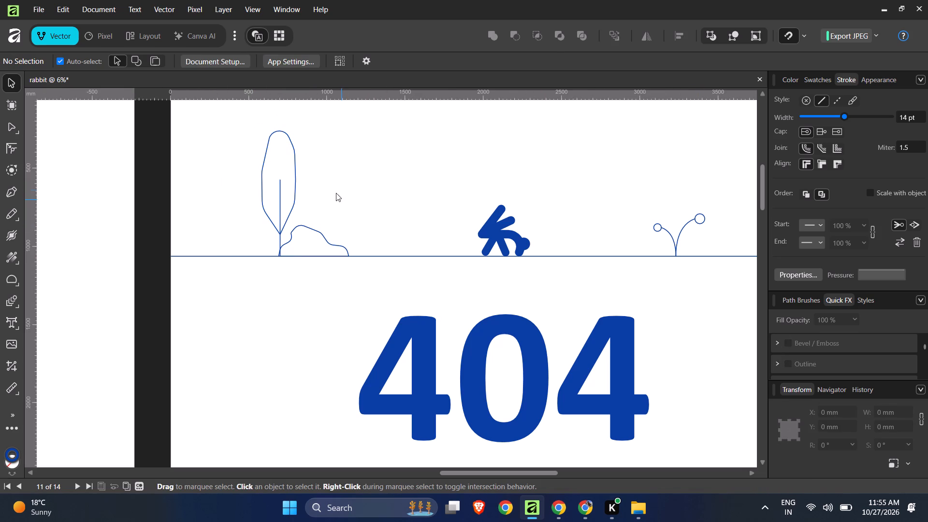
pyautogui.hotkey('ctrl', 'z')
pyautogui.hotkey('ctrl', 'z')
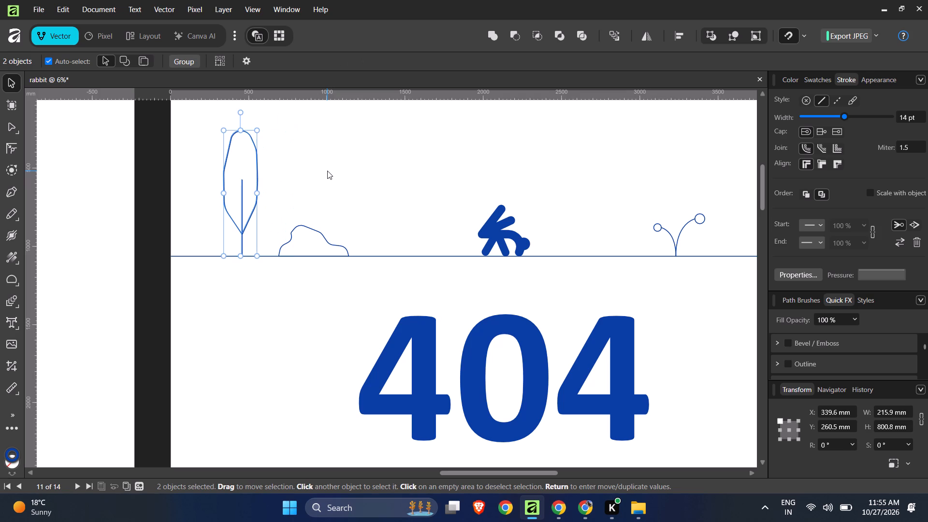
# Group the tree's crown and trunk and move the group to about X 572 mm so the trunk meets the bush's left base corner.
pyautogui.hotkey('ctrl', 'g')
pyautogui.keyDown('ctrl'); pyautogui.scroll(-3, 249, 234); pyautogui.keyUp('ctrl')
pyautogui.keyDown('ctrl'); pyautogui.scroll(4, 249, 234); pyautogui.keyUp('ctrl')
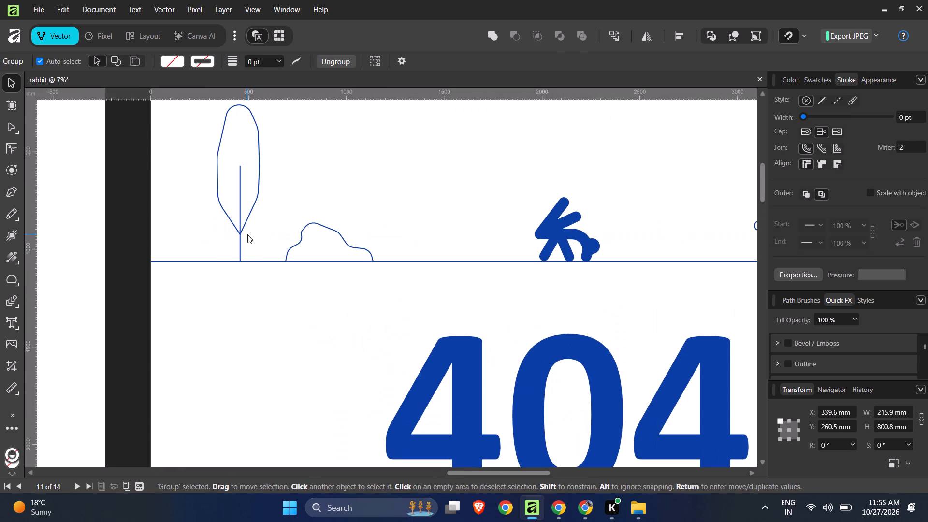
pyautogui.moveTo(244, 229); pyautogui.dragTo(279, 228)
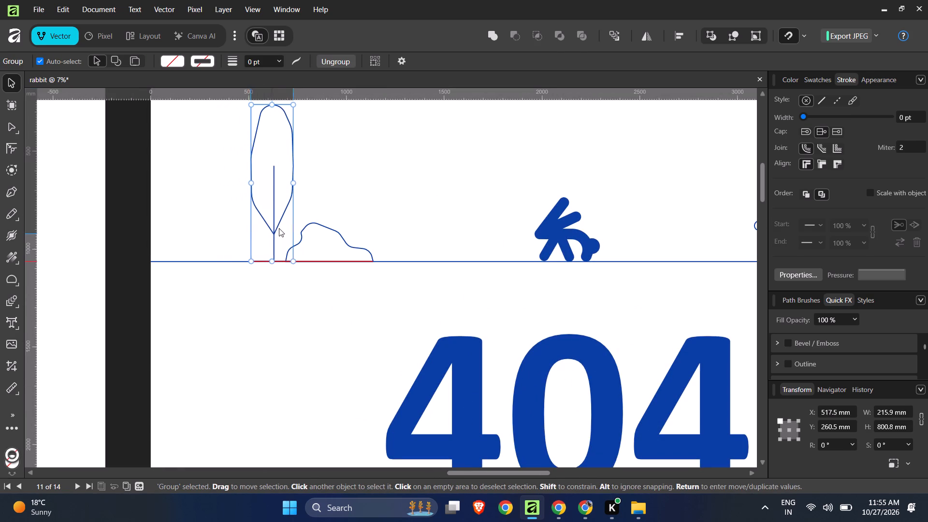
pyautogui.moveTo(279, 228); pyautogui.dragTo(288, 228)
pyautogui.keyDown('ctrl'); pyautogui.scroll(-4, 288, 252); pyautogui.keyUp('ctrl')
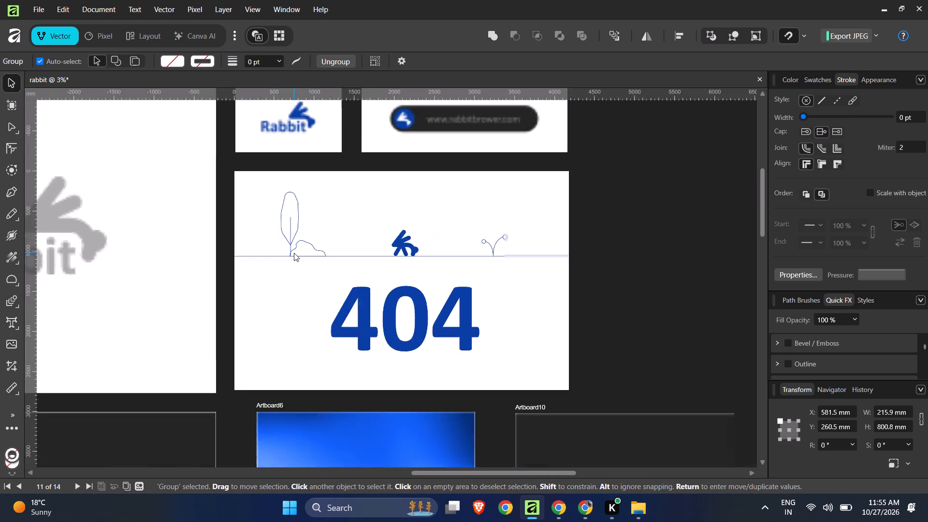
pyautogui.keyDown('ctrl'); pyautogui.scroll(18, 294, 253); pyautogui.keyUp('ctrl')
pyautogui.moveTo(290, 302); pyautogui.dragTo(289, 303)
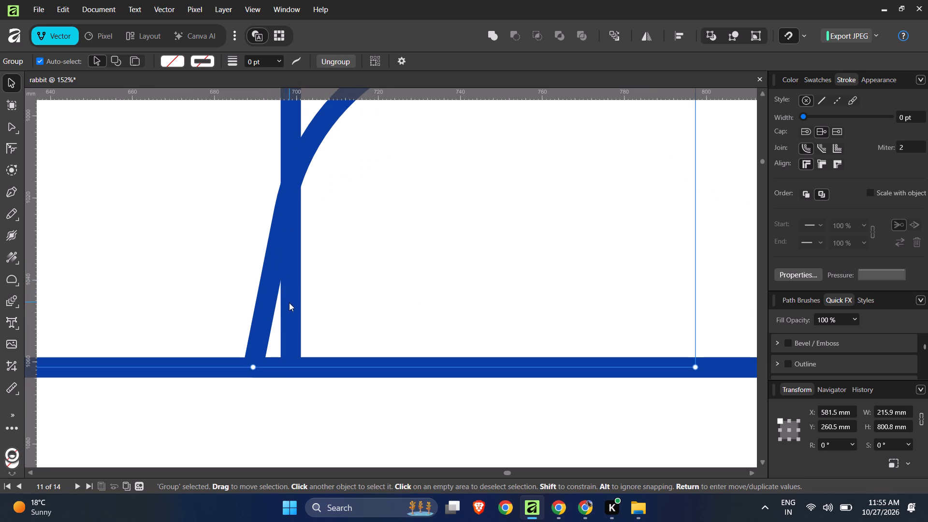
pyautogui.moveTo(289, 303); pyautogui.dragTo(249, 305)
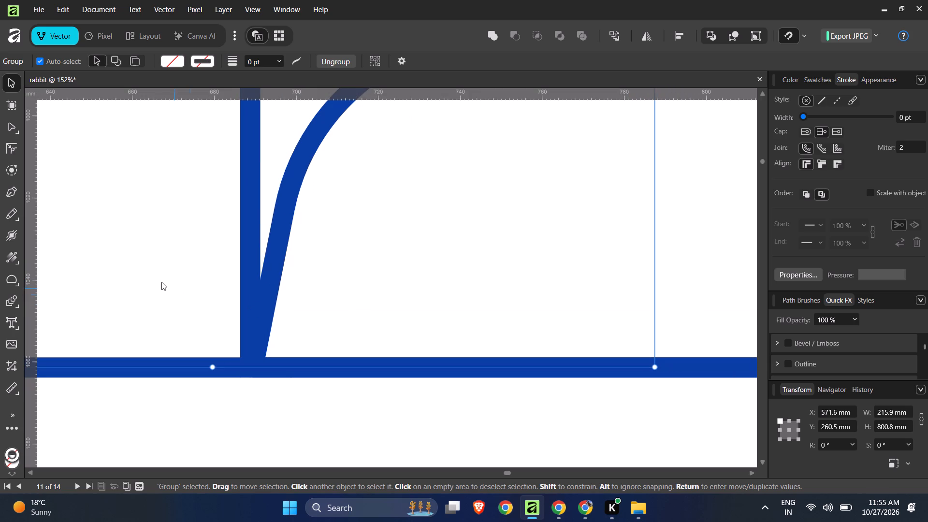
pyautogui.click(159, 278)
# Try the two-stemmed plant at several spots around the tree and bush, and delete it.
pyautogui.keyDown('ctrl'); pyautogui.scroll(-3, 206, 256); pyautogui.keyUp('ctrl')
pyautogui.keyDown('ctrl'); pyautogui.scroll(1, 209, 256); pyautogui.keyUp('ctrl')
pyautogui.keyDown('ctrl'); pyautogui.scroll(-4, 210, 255); pyautogui.keyUp('ctrl')
pyautogui.keyDown('ctrl'); pyautogui.scroll(1, 213, 252); pyautogui.keyUp('ctrl')
pyautogui.keyDown('ctrl'); pyautogui.scroll(-6, 213, 252); pyautogui.keyUp('ctrl')
pyautogui.keyDown('ctrl'); pyautogui.scroll(1, 220, 251); pyautogui.keyUp('ctrl')
pyautogui.keyDown('ctrl'); pyautogui.scroll(-3, 220, 252); pyautogui.keyUp('ctrl')
pyautogui.keyDown('ctrl'); pyautogui.scroll(1, 221, 252); pyautogui.keyUp('ctrl')
pyautogui.keyDown('ctrl'); pyautogui.scroll(-2, 223, 254); pyautogui.keyUp('ctrl')
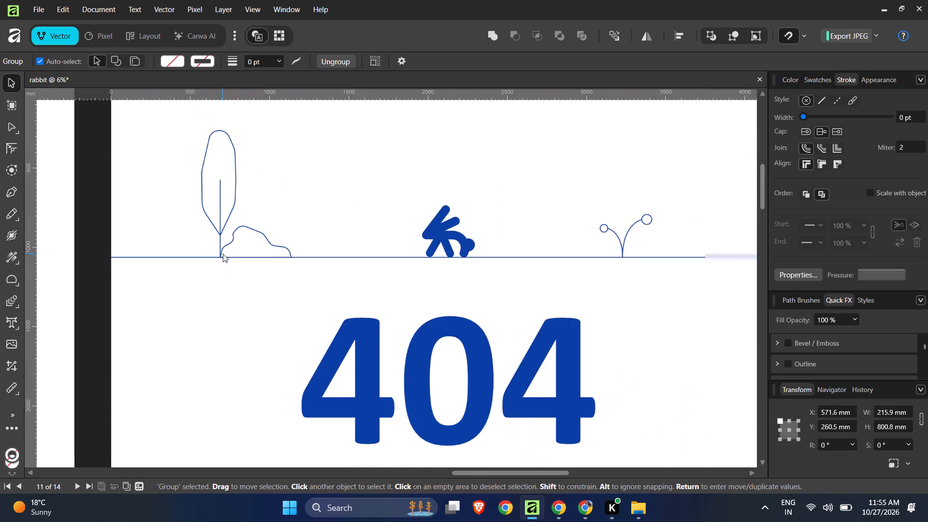
pyautogui.keyDown('ctrl'); pyautogui.scroll(-2, 323, 217); pyautogui.keyUp('ctrl')
pyautogui.keyDown('ctrl'); pyautogui.scroll(1, 323, 217); pyautogui.keyUp('ctrl')
pyautogui.keyDown('ctrl'); pyautogui.scroll(-2, 323, 217); pyautogui.keyUp('ctrl')
pyautogui.keyDown('ctrl'); pyautogui.scroll(3, 370, 195); pyautogui.keyUp('ctrl')
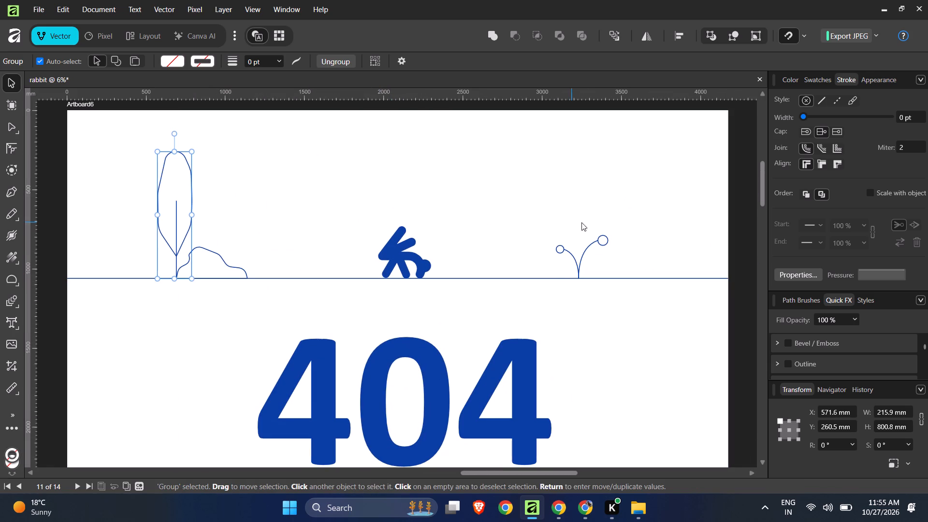
pyautogui.moveTo(633, 209); pyautogui.dragTo(549, 283)
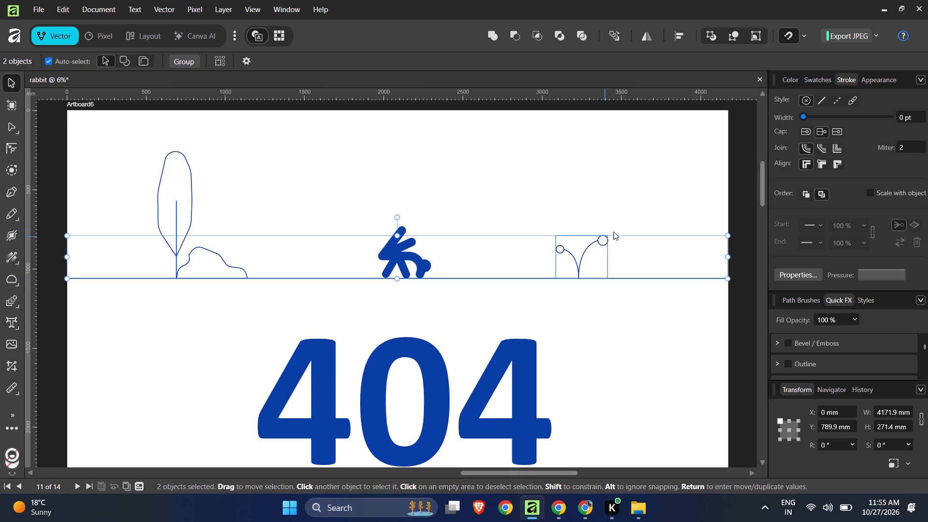
pyautogui.click(636, 214)
pyautogui.moveTo(612, 222); pyautogui.dragTo(557, 254)
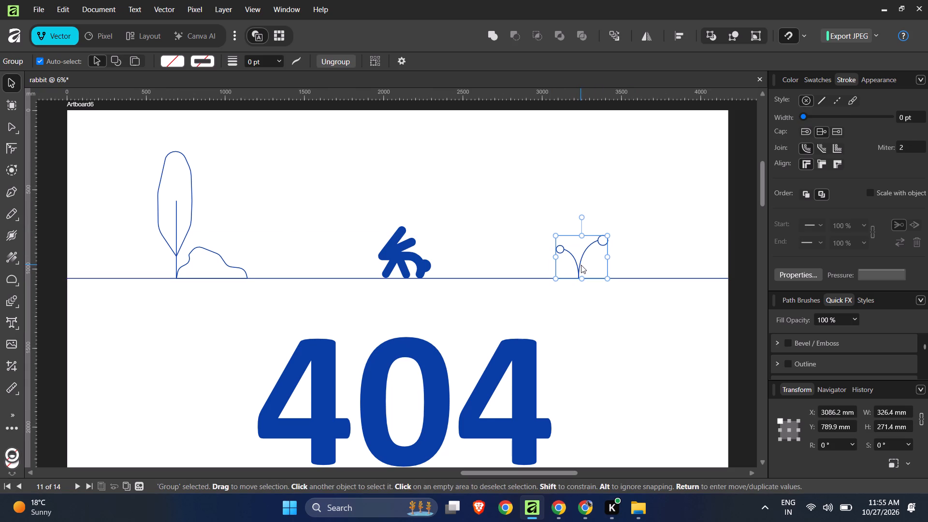
pyautogui.moveTo(577, 262); pyautogui.dragTo(157, 259)
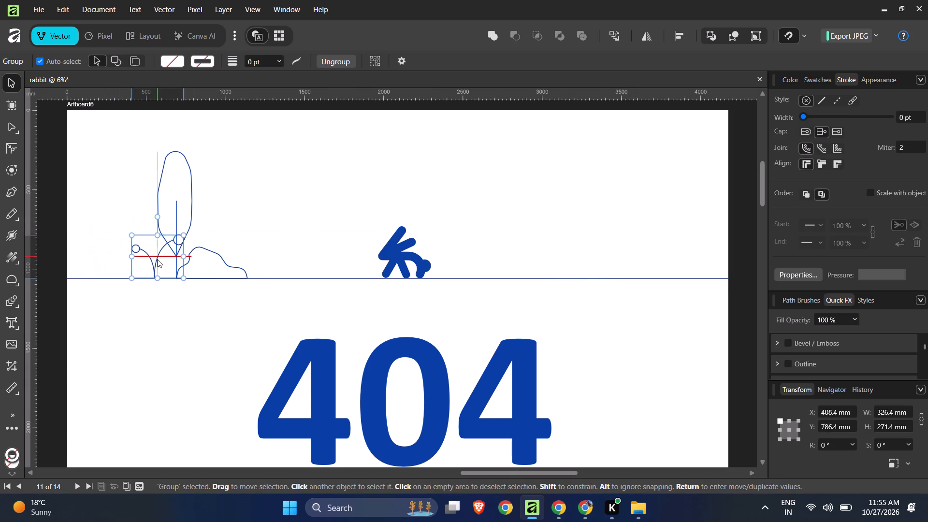
pyautogui.moveTo(157, 259); pyautogui.dragTo(210, 236)
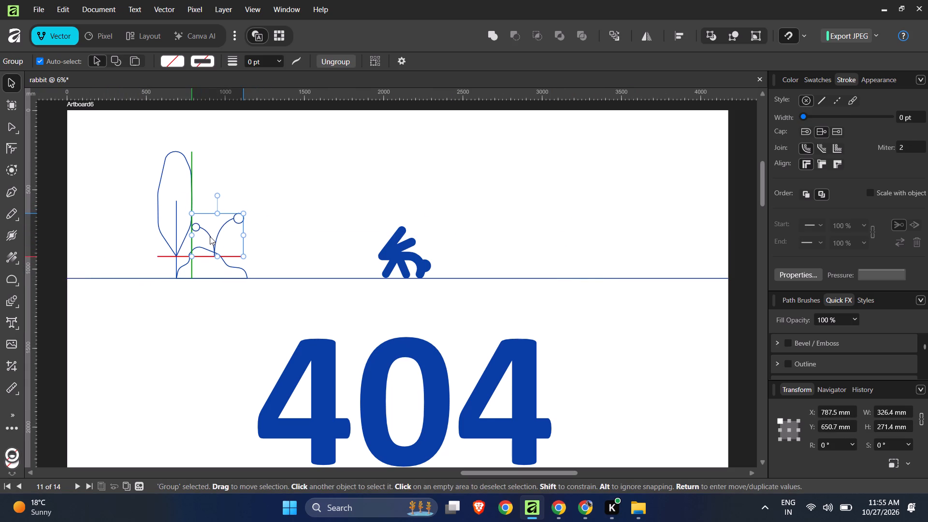
pyautogui.moveTo(210, 236); pyautogui.dragTo(255, 261)
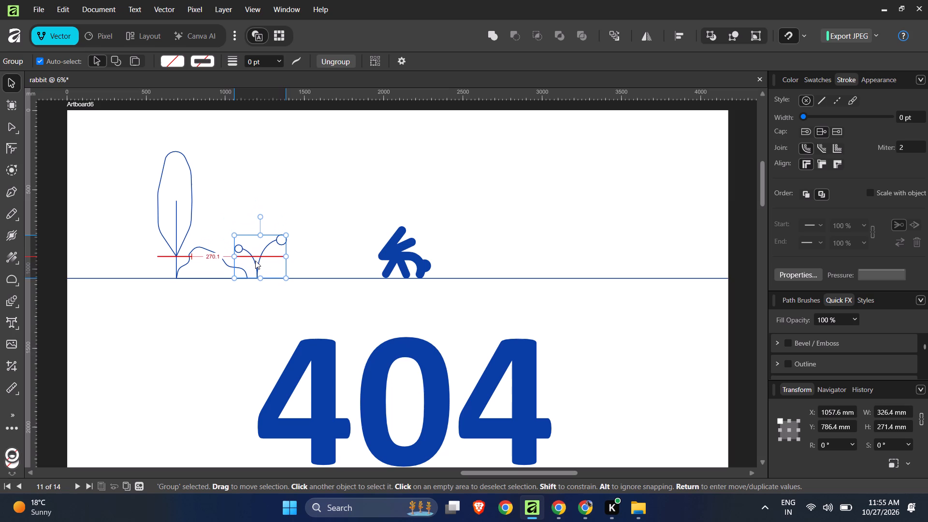
pyautogui.moveTo(255, 261); pyautogui.dragTo(193, 338)
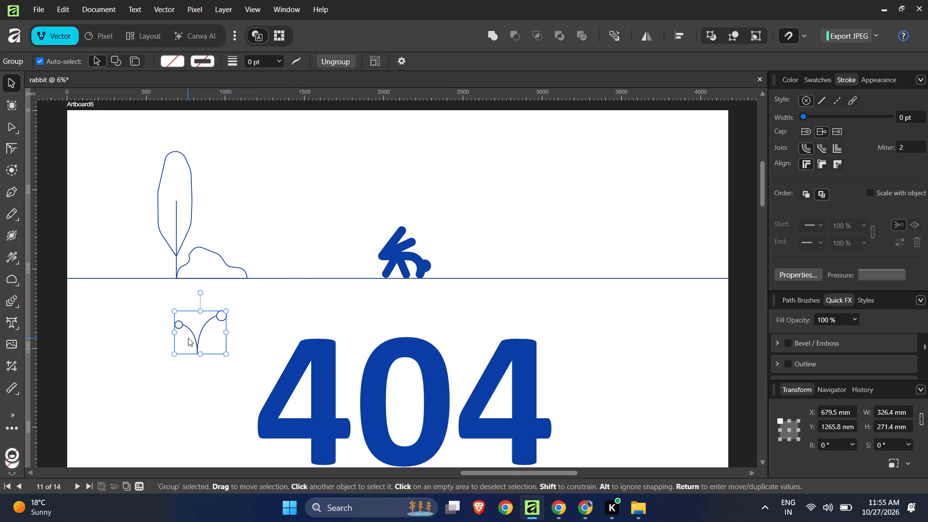
pyautogui.press('BackSpace')
pyautogui.click(291, 193)
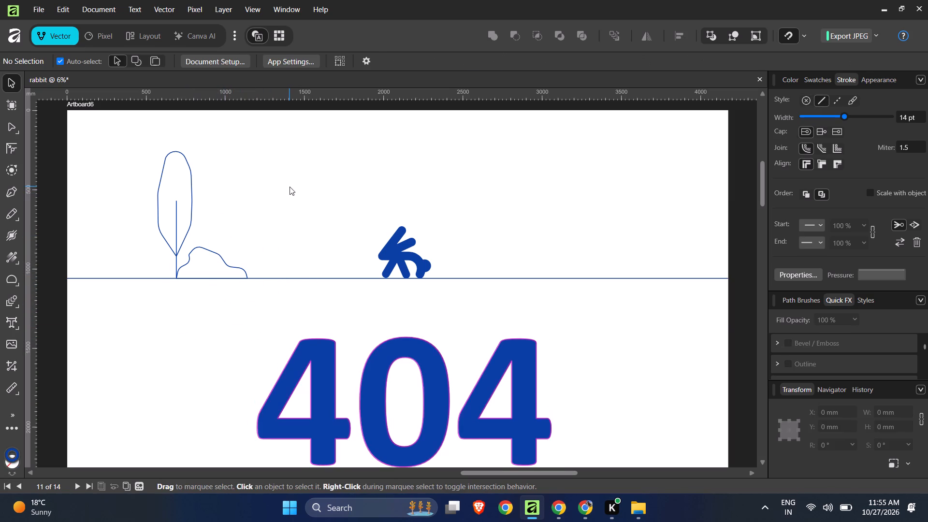
# Move the bush along the ground line between tree and rabbit, about X 1202 mm, and shrink it to about 380 mm wide.
pyautogui.keyDown('ctrl'); pyautogui.scroll(-2, 293, 186); pyautogui.keyUp('ctrl')
pyautogui.keyDown('ctrl'); pyautogui.scroll(4, 208, 200); pyautogui.keyUp('ctrl')
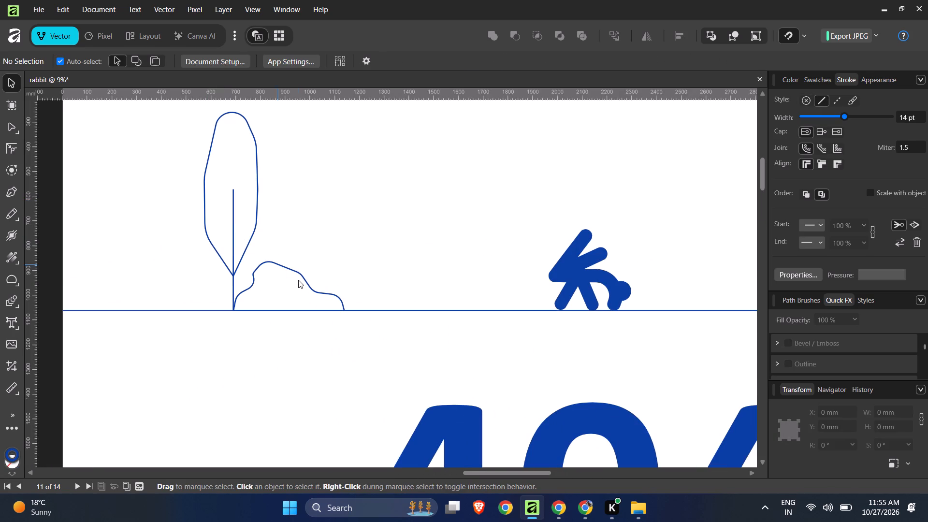
pyautogui.click(301, 277)
pyautogui.moveTo(301, 277); pyautogui.dragTo(610, 281)
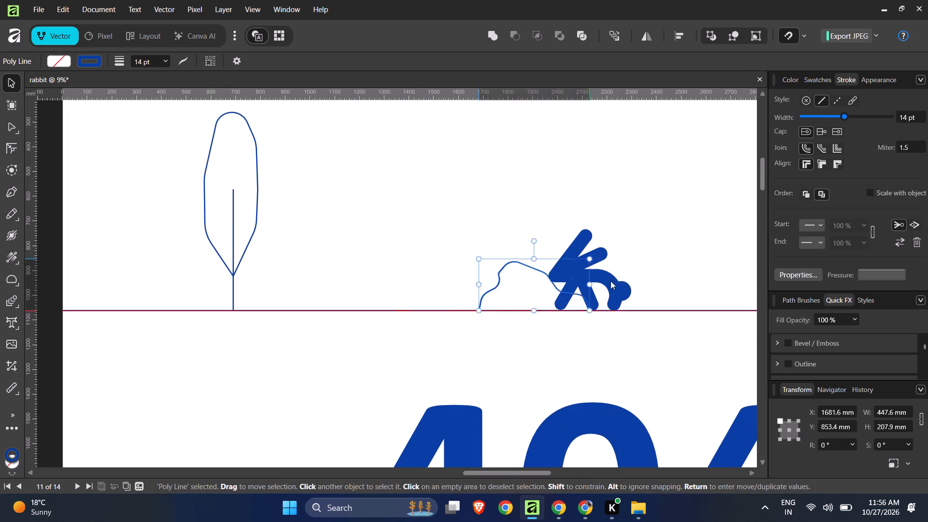
pyautogui.moveTo(610, 281); pyautogui.dragTo(426, 283)
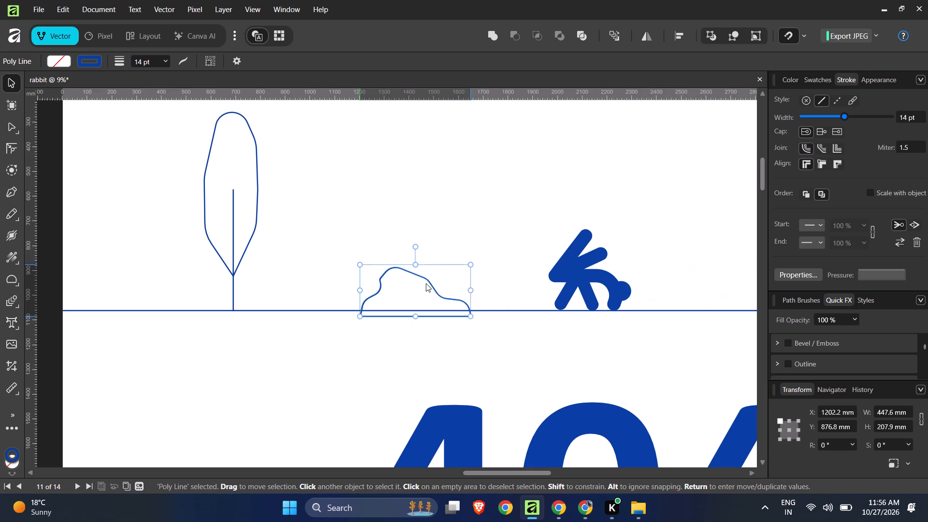
pyautogui.moveTo(426, 283); pyautogui.dragTo(429, 277)
pyautogui.moveTo(475, 259); pyautogui.dragTo(461, 269)
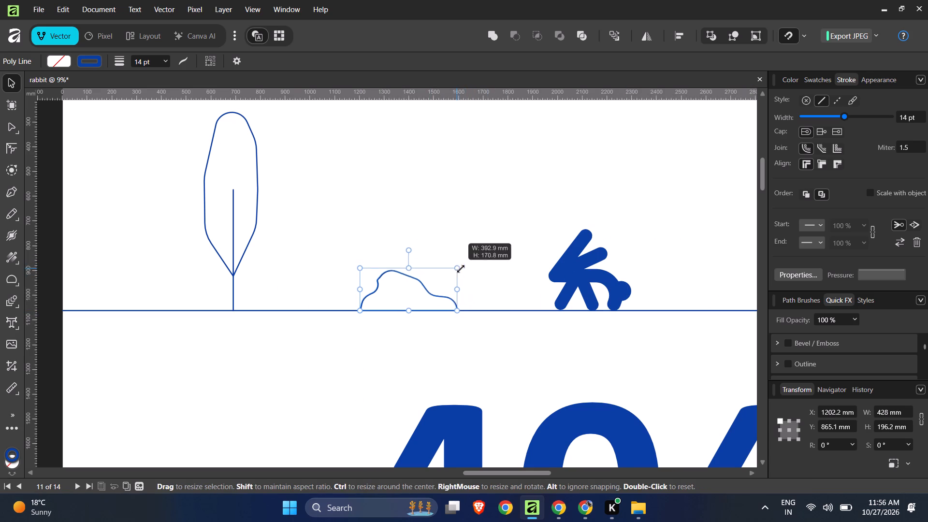
pyautogui.moveTo(461, 269); pyautogui.dragTo(457, 271)
pyautogui.click(478, 215)
# Draw a vertical line about 103 mm tall with the Pen tool, rising from the ground line at about X 836 mm, just right of the trunk.
pyautogui.keyDown('ctrl'); pyautogui.scroll(-3, 515, 218); pyautogui.keyUp('ctrl')
pyautogui.keyDown('ctrl'); pyautogui.scroll(2, 353, 202); pyautogui.keyUp('ctrl')
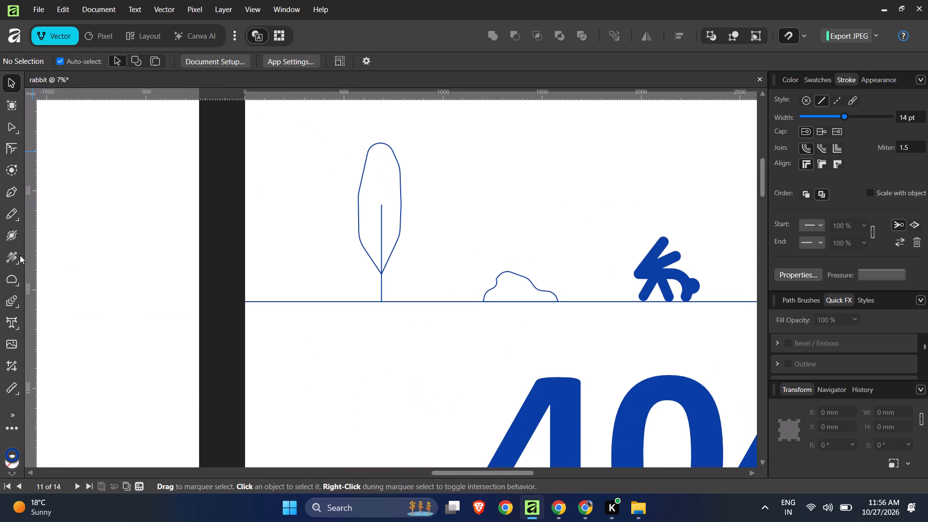
pyautogui.click(10, 193)
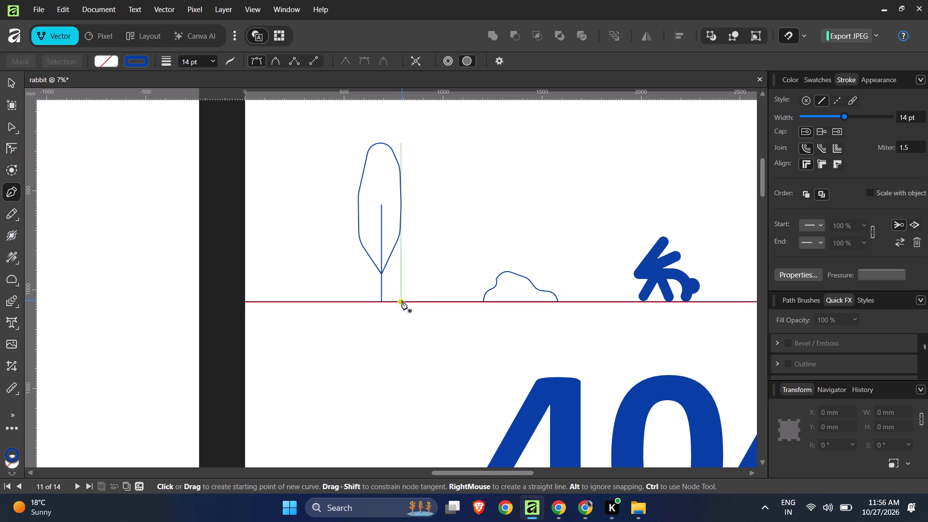
pyautogui.click(350, 297)
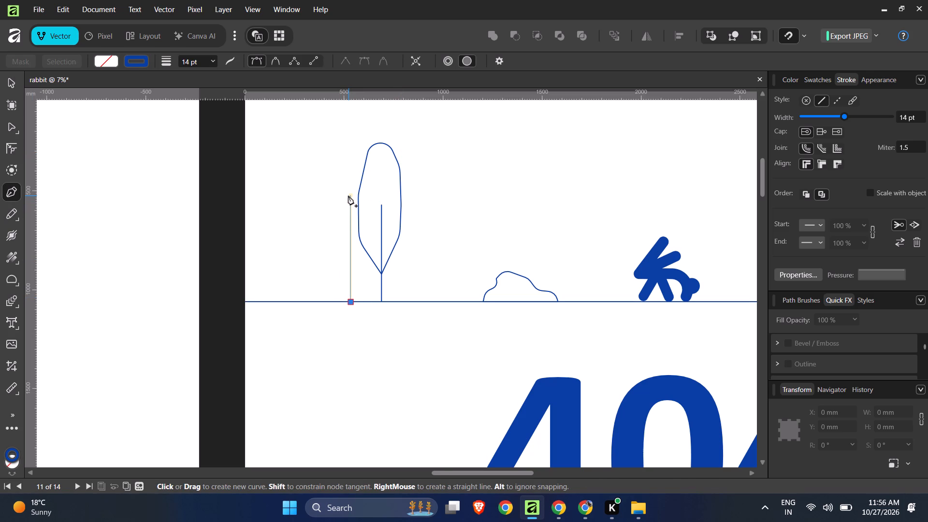
pyautogui.hotkey('ctrl', 'z')
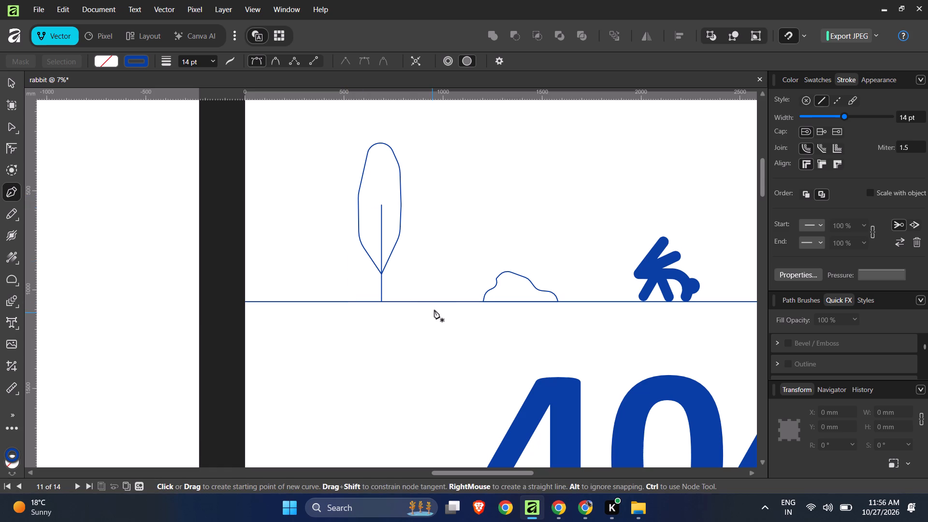
pyautogui.click(410, 299)
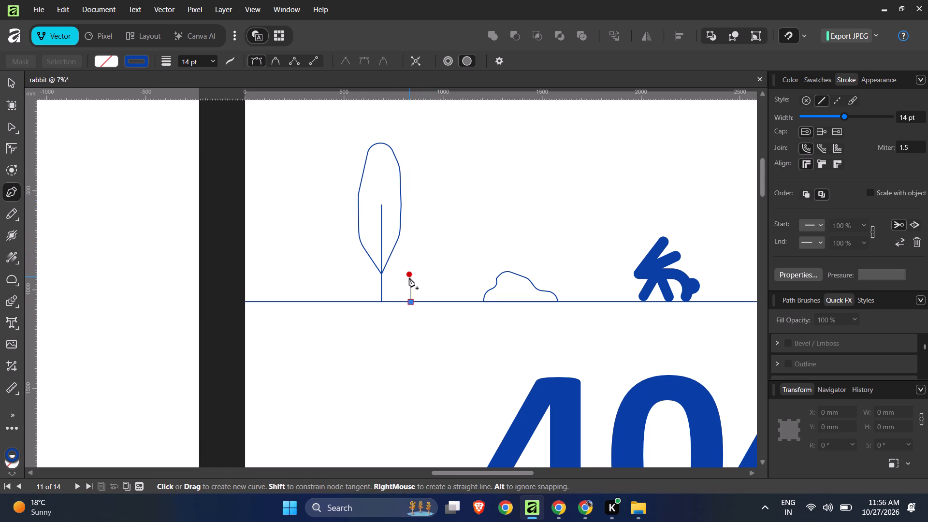
pyautogui.keyDown('shift'); pyautogui.click(409, 281); pyautogui.keyUp('shift')
# Set the short vertical line's stroke width to 14 pt.
pyautogui.click(10, 83)
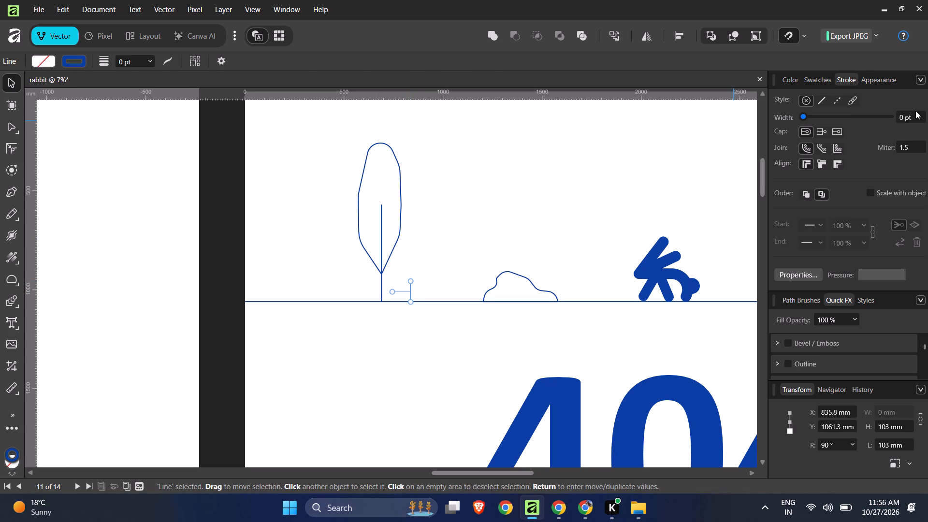
pyautogui.click(907, 117)
pyautogui.write('14')
pyautogui.press('Return')
pyautogui.click(493, 194)
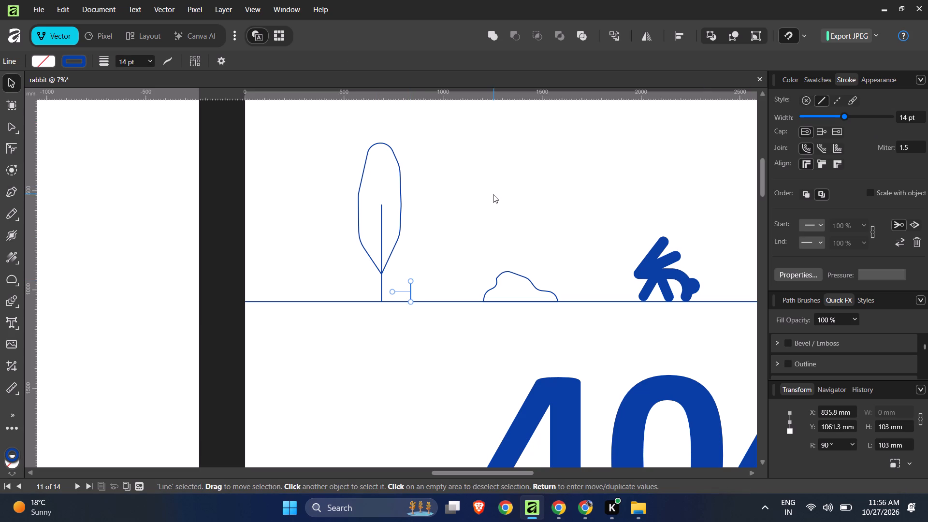
# Draw a closed eight-node crown outline around the short line with the Pen tool, about 80 mm wide and 240 mm tall.
pyautogui.click(15, 190)
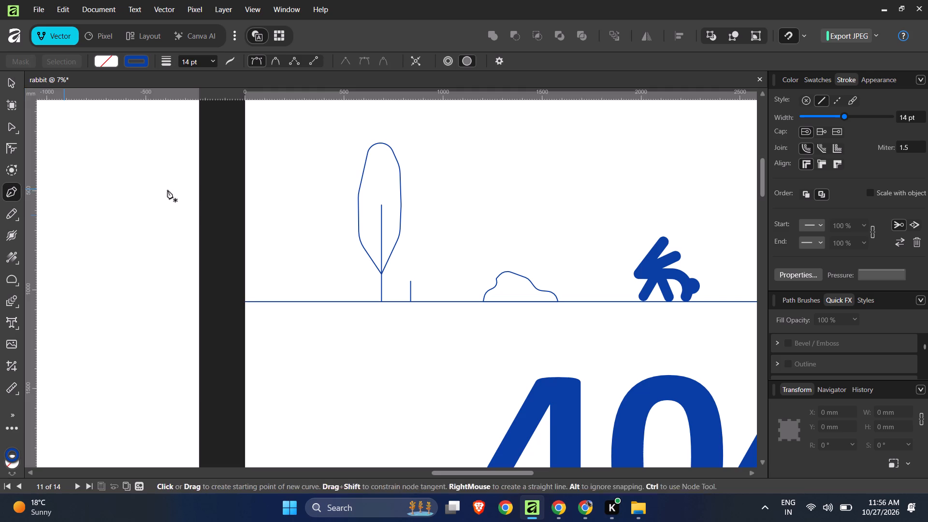
pyautogui.keyDown('ctrl'); pyautogui.scroll(-1, 263, 195); pyautogui.keyUp('ctrl')
pyautogui.keyDown('ctrl'); pyautogui.scroll(1, 280, 206); pyautogui.keyUp('ctrl')
pyautogui.keyDown('ctrl'); pyautogui.scroll(5, 418, 281); pyautogui.keyUp('ctrl')
pyautogui.click(382, 306)
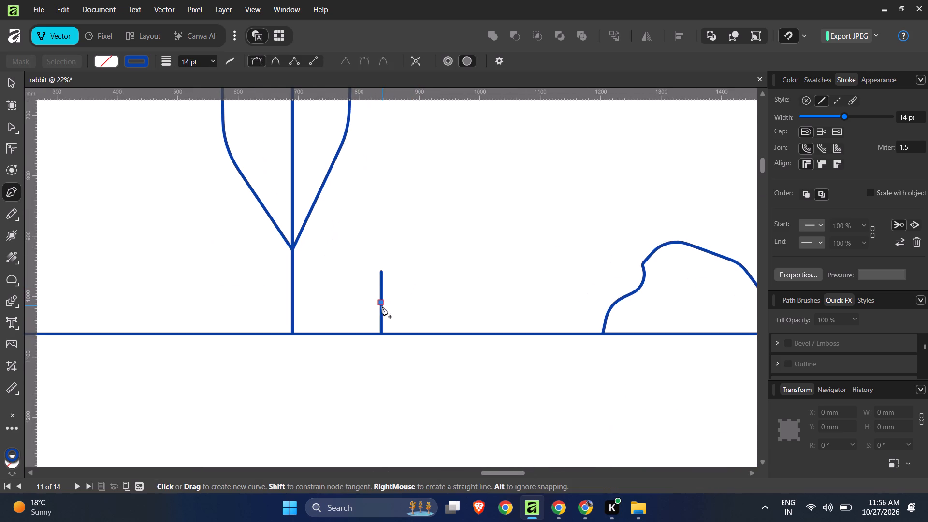
pyautogui.click(366, 284)
pyautogui.click(356, 232)
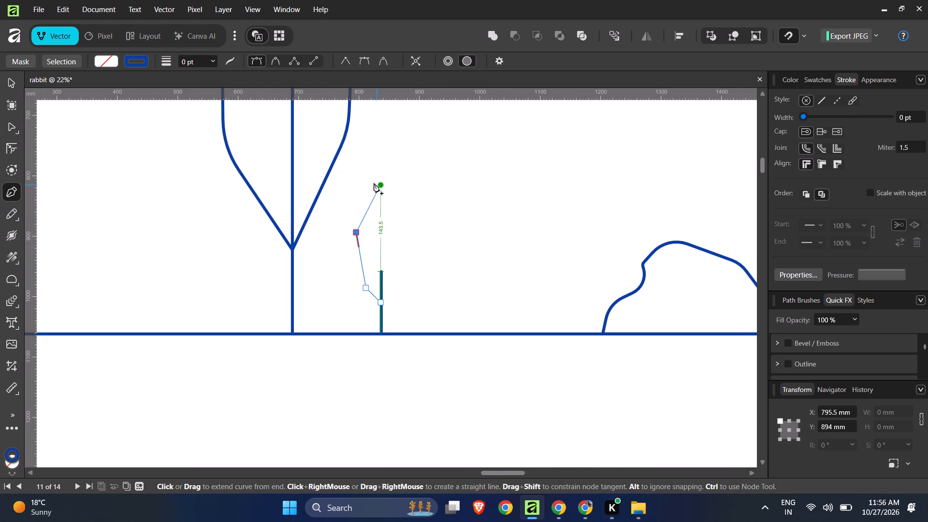
pyautogui.click(364, 177)
pyautogui.click(384, 157)
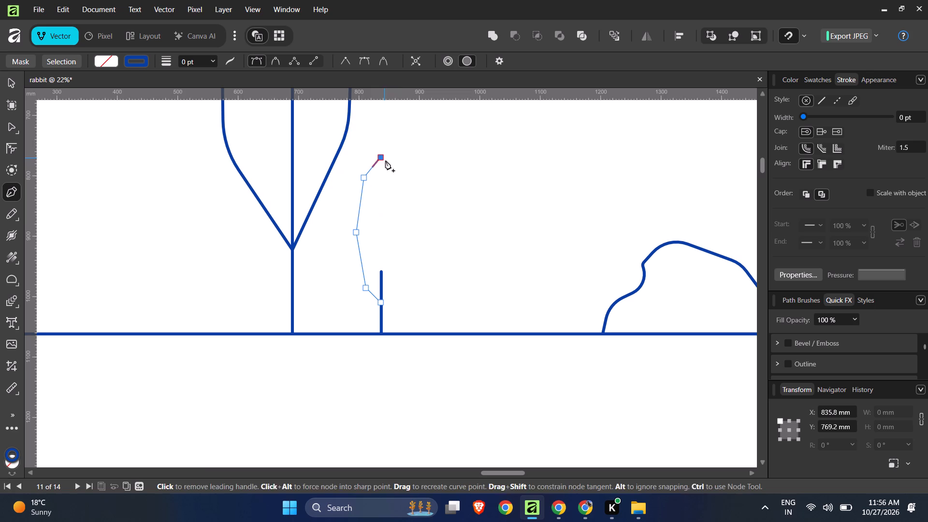
pyautogui.click(405, 188)
pyautogui.click(402, 220)
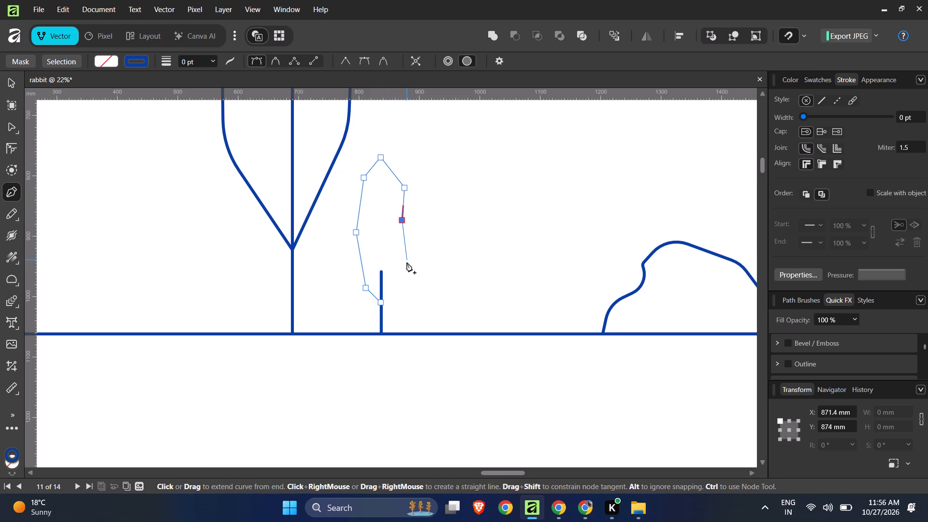
pyautogui.hotkey('ctrl', 'z')
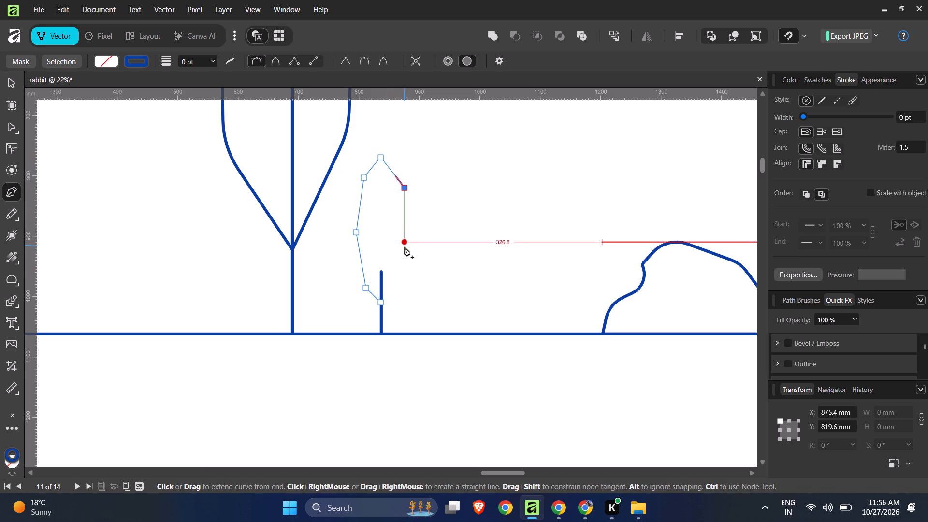
pyautogui.keyDown('shift'); pyautogui.click(405, 248); pyautogui.keyUp('shift')
pyautogui.click(398, 281)
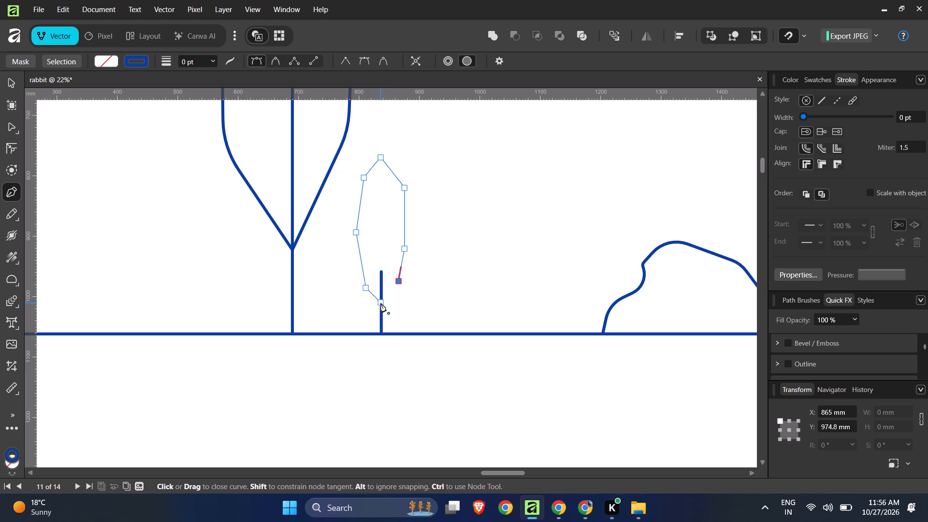
pyautogui.click(381, 303)
# Set the small tree crown's stroke width to 14 pt.
pyautogui.keyDown('ctrl'); pyautogui.scroll(-2, 394, 294); pyautogui.keyUp('ctrl')
pyautogui.keyDown('ctrl'); pyautogui.scroll(4, 394, 294); pyautogui.keyUp('ctrl')
pyautogui.keyDown('ctrl'); pyautogui.scroll(-1, 394, 294); pyautogui.keyUp('ctrl')
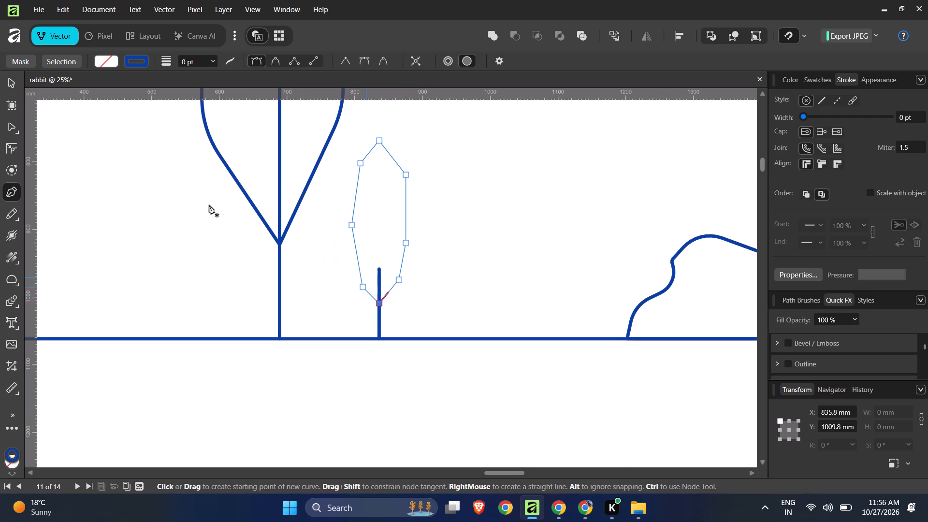
pyautogui.click(908, 114)
pyautogui.write('14')
pyautogui.press('Return')
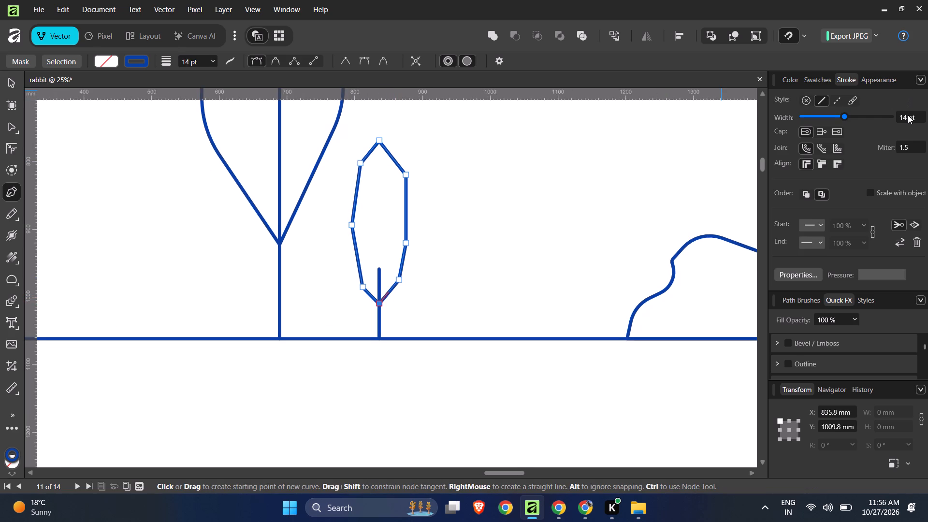
# Slightly round all corners of the small crown with the Node tool, leaving its bottom point on the trunk sharp.
pyautogui.click(10, 124)
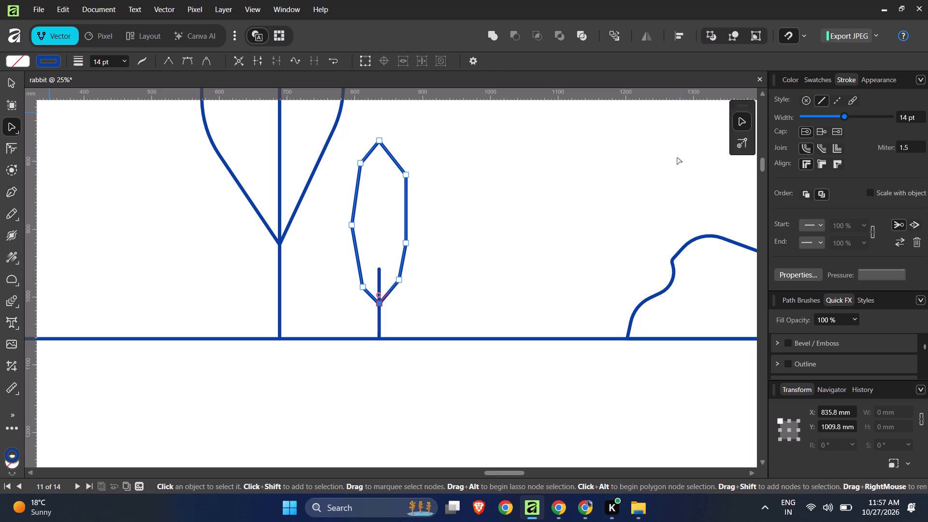
pyautogui.moveTo(455, 121); pyautogui.dragTo(343, 299)
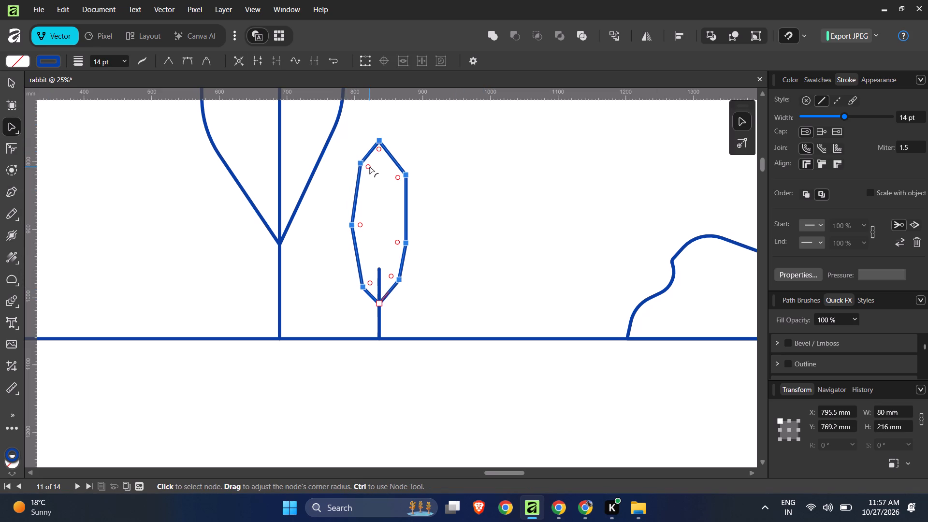
pyautogui.moveTo(371, 168); pyautogui.dragTo(386, 195)
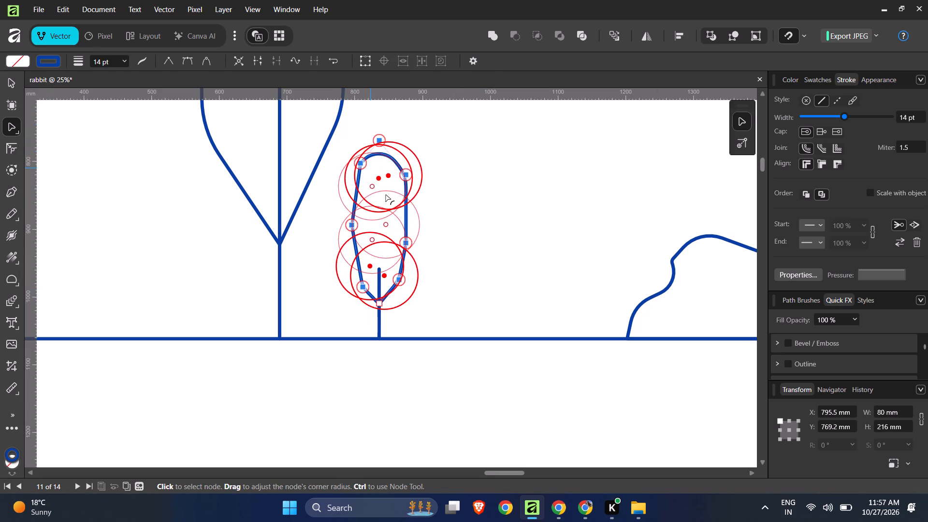
pyautogui.moveTo(386, 195); pyautogui.dragTo(383, 150)
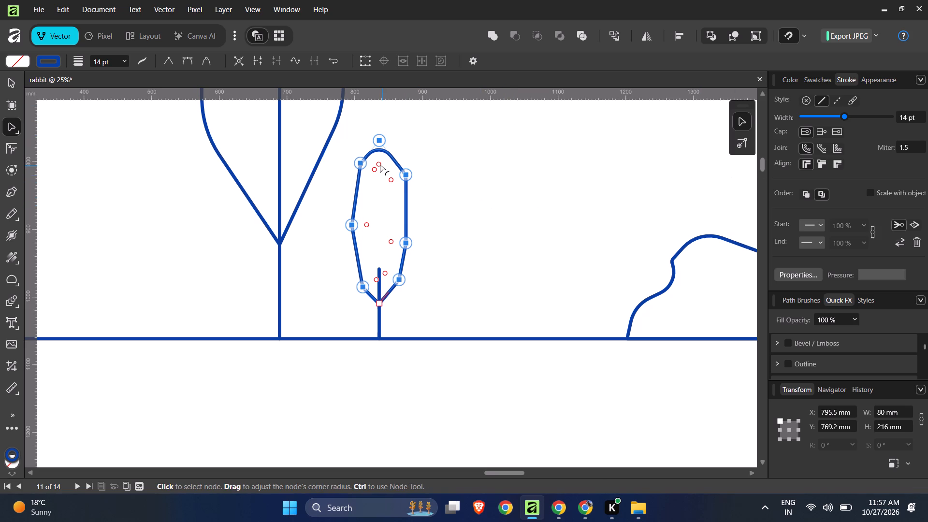
pyautogui.moveTo(378, 162); pyautogui.dragTo(377, 153)
pyautogui.moveTo(380, 150); pyautogui.dragTo(380, 151)
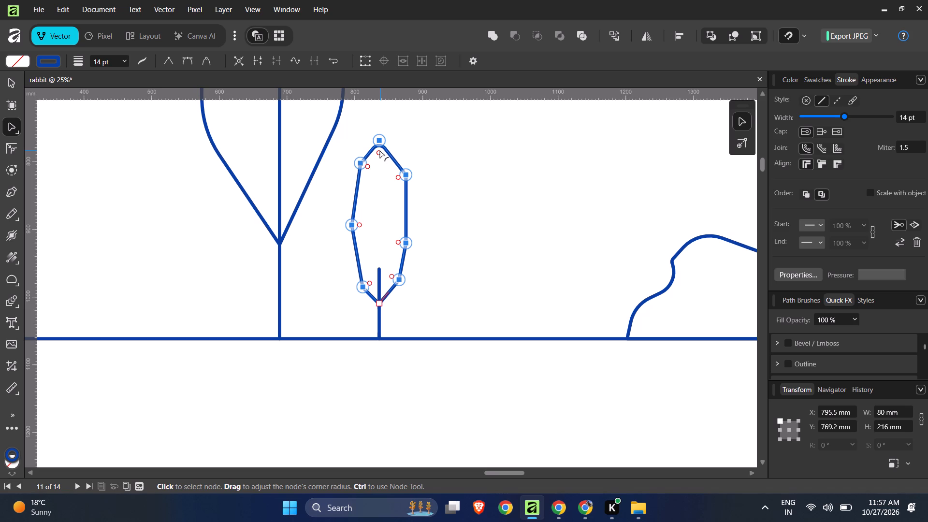
pyautogui.moveTo(380, 151); pyautogui.dragTo(380, 158)
pyautogui.click(12, 83)
pyautogui.click(496, 214)
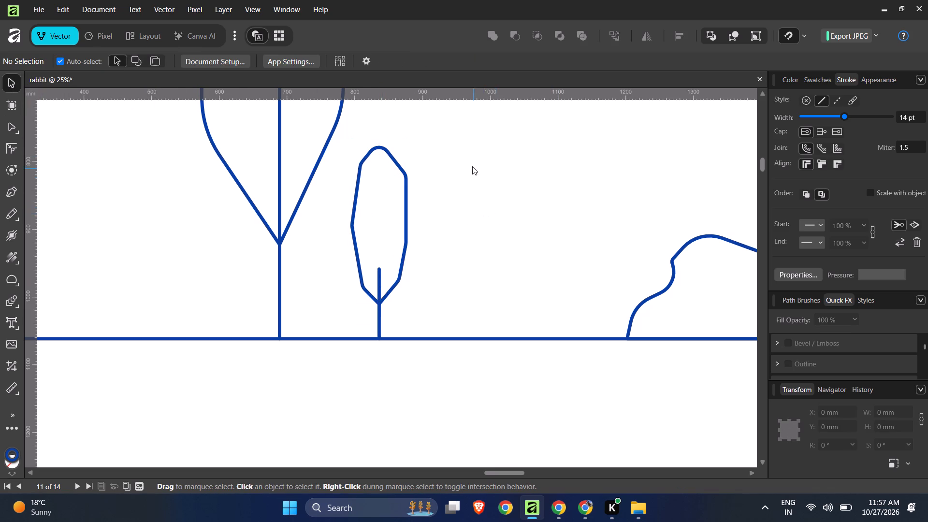
# Extend the small tree's trunk line upward inside the crown to about 205 mm tall.
pyautogui.moveTo(468, 166); pyautogui.dragTo(578, 199)
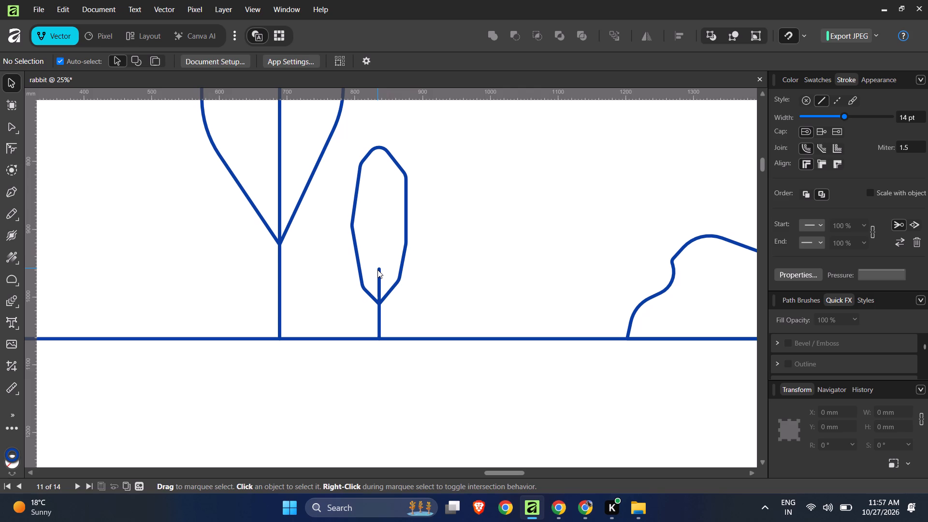
pyautogui.click(377, 270)
pyautogui.moveTo(378, 270); pyautogui.dragTo(379, 201)
pyautogui.click(544, 220)
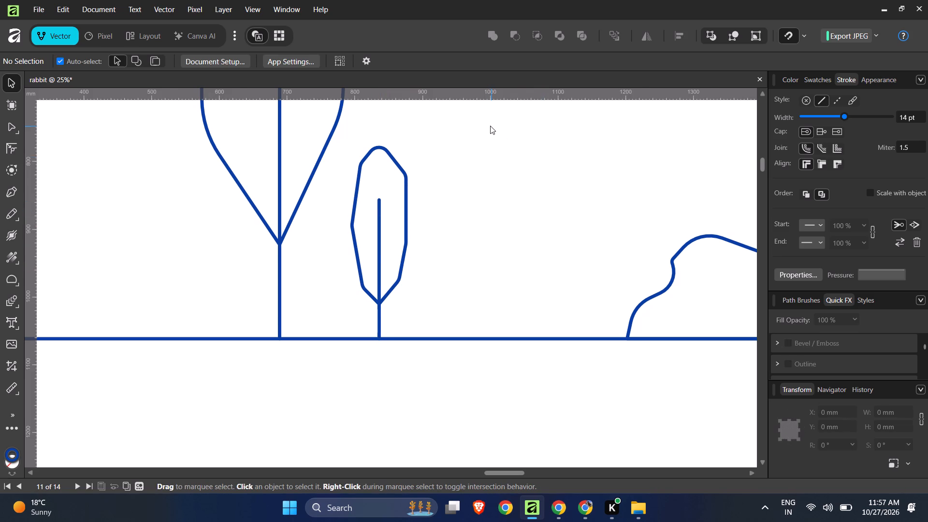
# Move the small tree's crown and trunk together closer to the large tree, placing its trunk at about X 801 mm.
pyautogui.moveTo(485, 126); pyautogui.dragTo(345, 316)
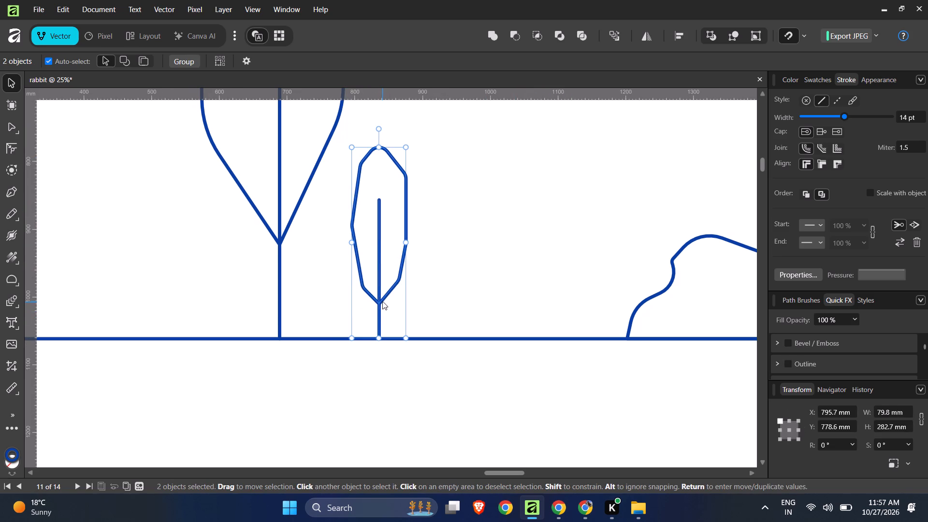
pyautogui.moveTo(378, 299); pyautogui.dragTo(355, 298)
pyautogui.click(554, 271)
# Shorten the small tree's trunk line slightly from its upper end, keeping its base on the ground line.
pyautogui.keyDown('ctrl'); pyautogui.scroll(-2, 450, 257); pyautogui.keyUp('ctrl')
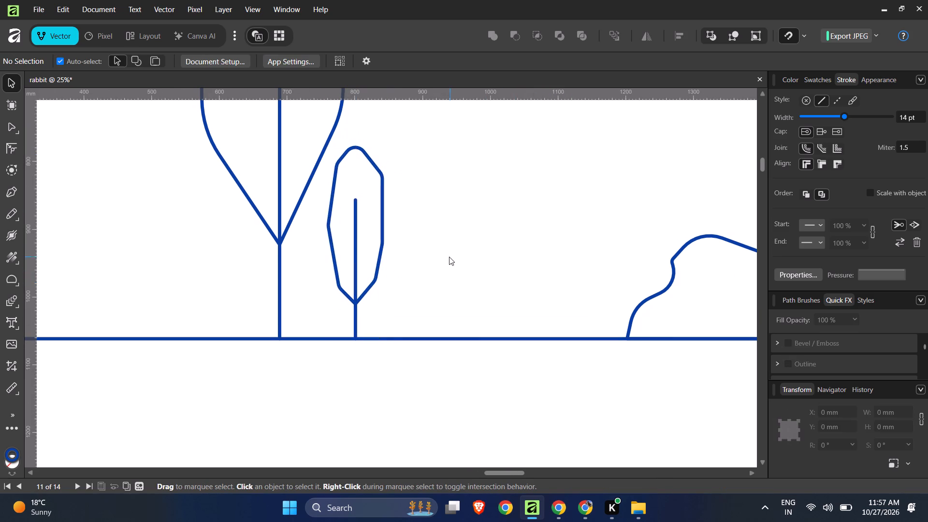
pyautogui.keyDown('ctrl'); pyautogui.scroll(-2, 449, 257); pyautogui.keyUp('ctrl')
pyautogui.keyDown('ctrl'); pyautogui.scroll(1, 449, 257); pyautogui.keyUp('ctrl')
pyautogui.keyDown('ctrl'); pyautogui.scroll(-1, 449, 257); pyautogui.keyUp('ctrl')
pyautogui.keyDown('ctrl'); pyautogui.scroll(1, 453, 257); pyautogui.keyUp('ctrl')
pyautogui.keyDown('ctrl'); pyautogui.scroll(-5, 454, 258); pyautogui.keyUp('ctrl')
pyautogui.keyDown('ctrl'); pyautogui.scroll(3, 473, 172); pyautogui.keyUp('ctrl')
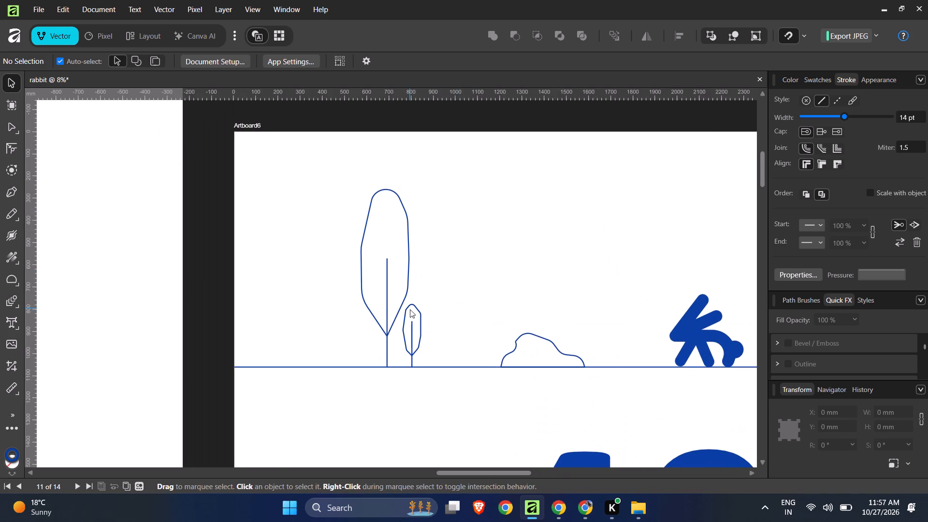
pyautogui.click(412, 324)
pyautogui.moveTo(412, 324); pyautogui.dragTo(414, 330)
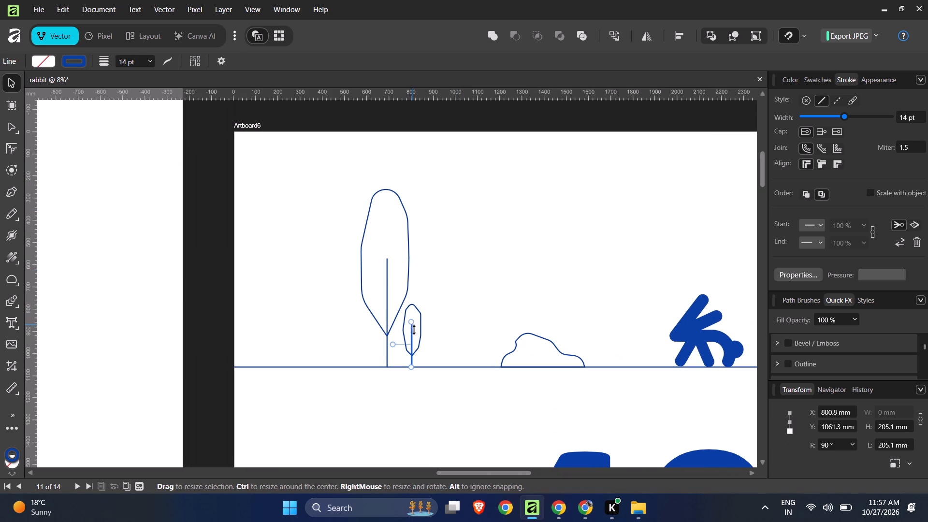
pyautogui.moveTo(414, 330); pyautogui.dragTo(414, 330)
pyautogui.click(522, 303)
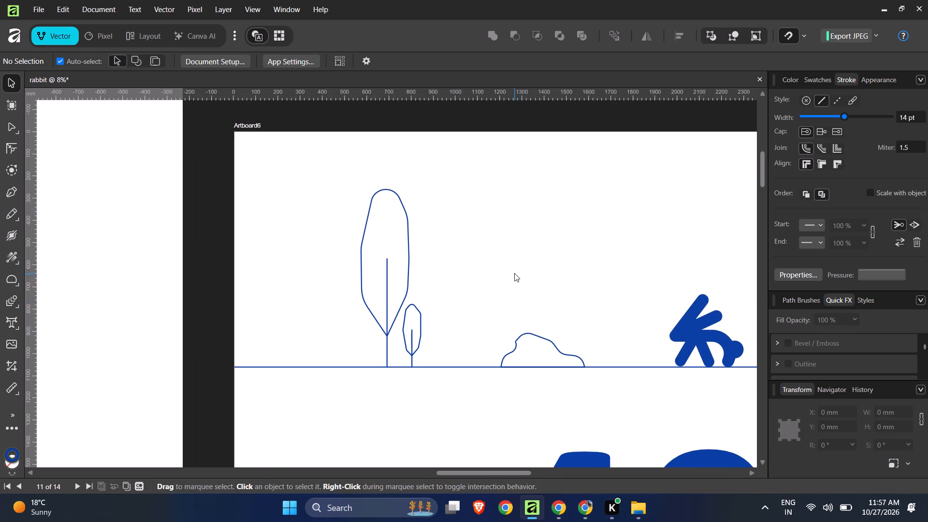
# Reduce the corner rounding of the bush's notch node at X 1267.5 mm, Y 945.8 mm with the Node tool.
pyautogui.keyDown('ctrl'); pyautogui.scroll(-2, 514, 273); pyautogui.keyUp('ctrl')
pyautogui.keyDown('ctrl'); pyautogui.scroll(4, 466, 296); pyautogui.keyUp('ctrl')
pyautogui.keyDown('ctrl'); pyautogui.scroll(-2, 458, 272); pyautogui.keyUp('ctrl')
pyautogui.click(556, 315)
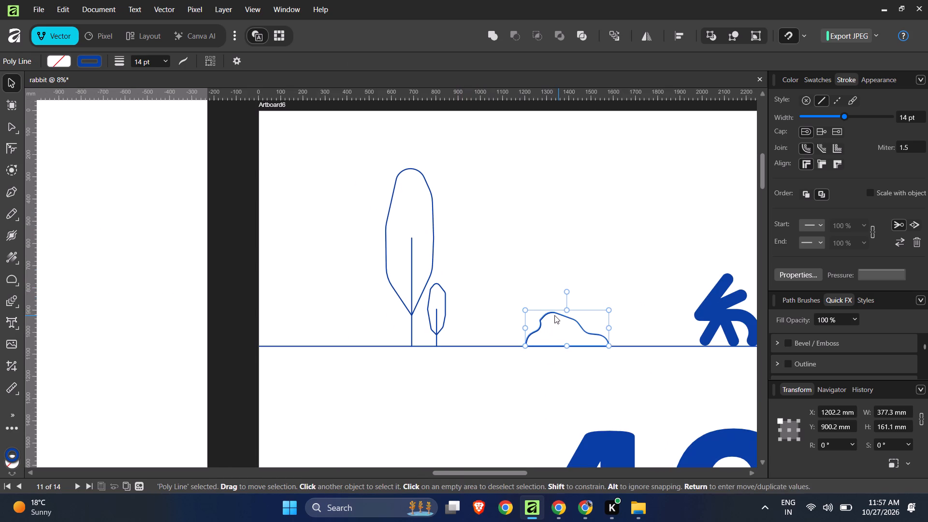
pyautogui.click(13, 121)
pyautogui.keyDown('ctrl'); pyautogui.scroll(2, 555, 334); pyautogui.keyUp('ctrl')
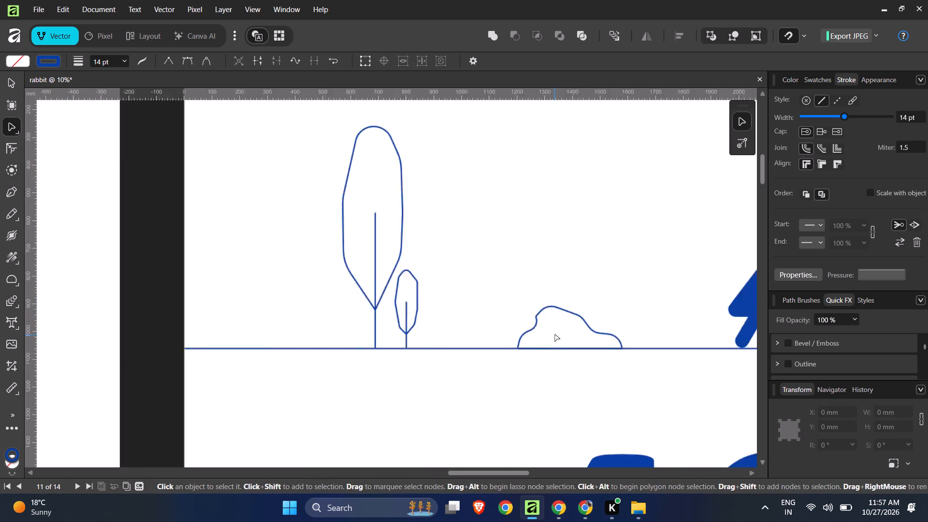
pyautogui.keyDown('ctrl'); pyautogui.scroll(3, 555, 334); pyautogui.keyUp('ctrl')
pyautogui.moveTo(400, 227); pyautogui.dragTo(730, 347)
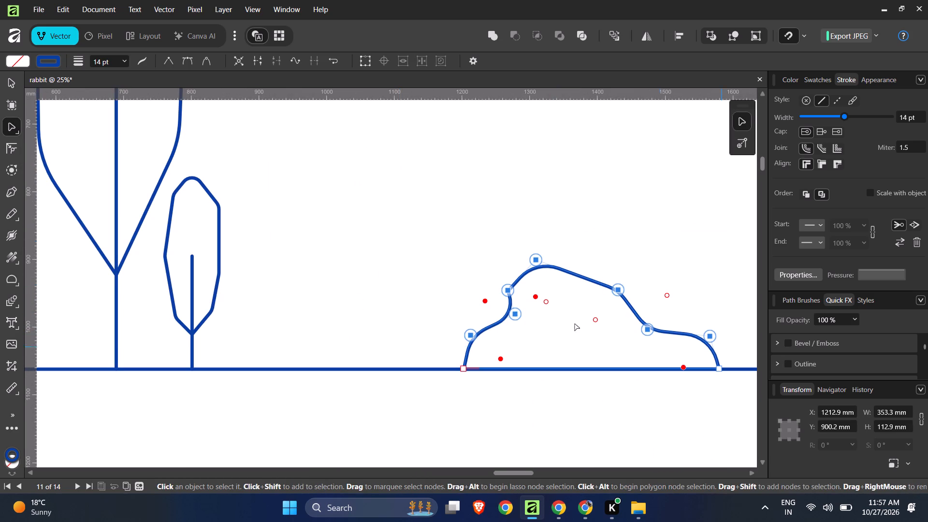
pyautogui.moveTo(544, 302); pyautogui.dragTo(610, 337)
pyautogui.moveTo(550, 181); pyautogui.dragTo(552, 189)
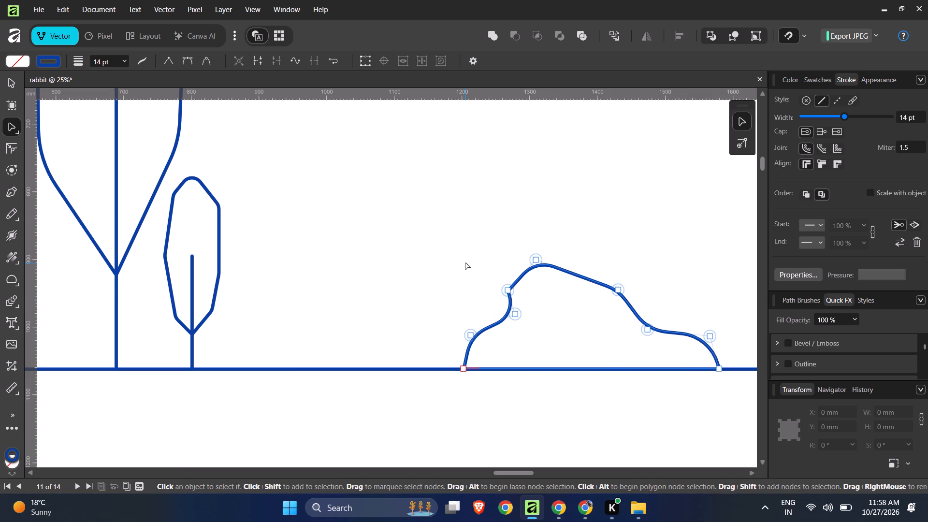
pyautogui.moveTo(465, 263); pyautogui.dragTo(527, 298)
pyautogui.moveTo(537, 297); pyautogui.dragTo(531, 296)
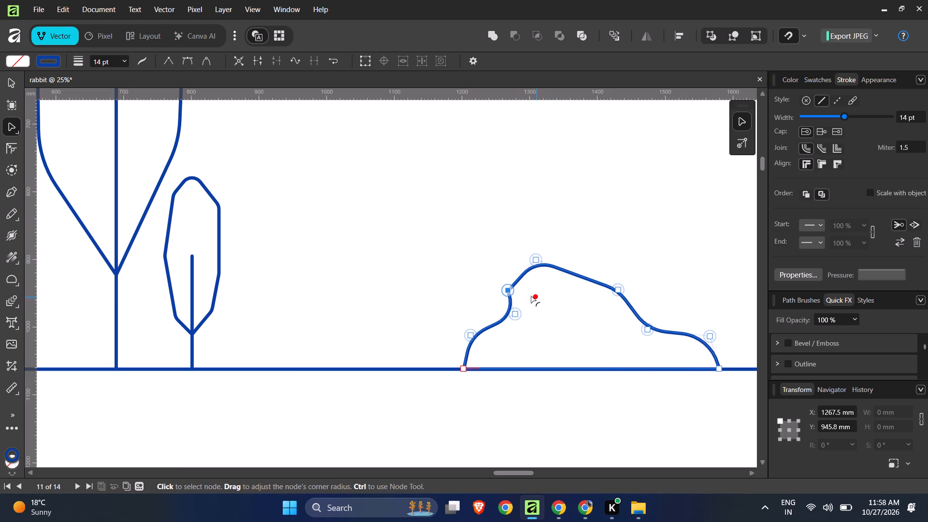
pyautogui.moveTo(531, 296); pyautogui.dragTo(520, 295)
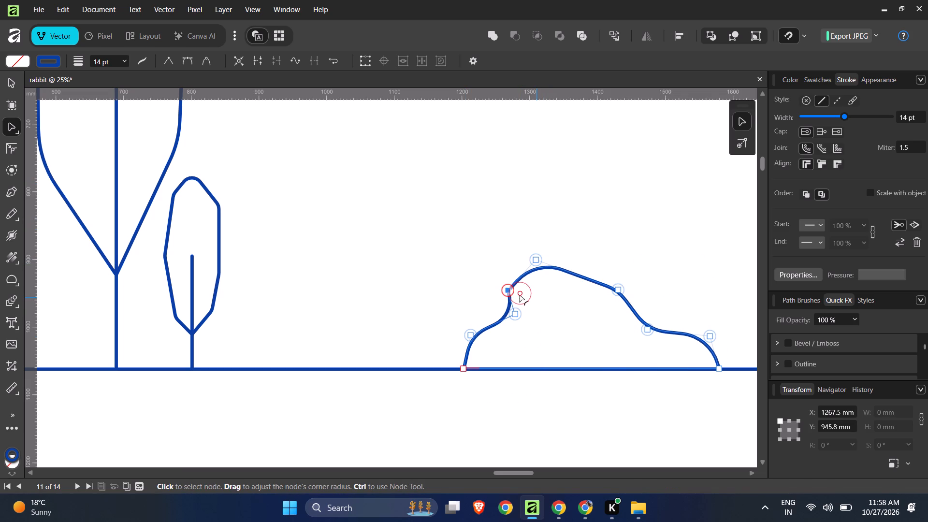
pyautogui.moveTo(520, 295); pyautogui.dragTo(519, 295)
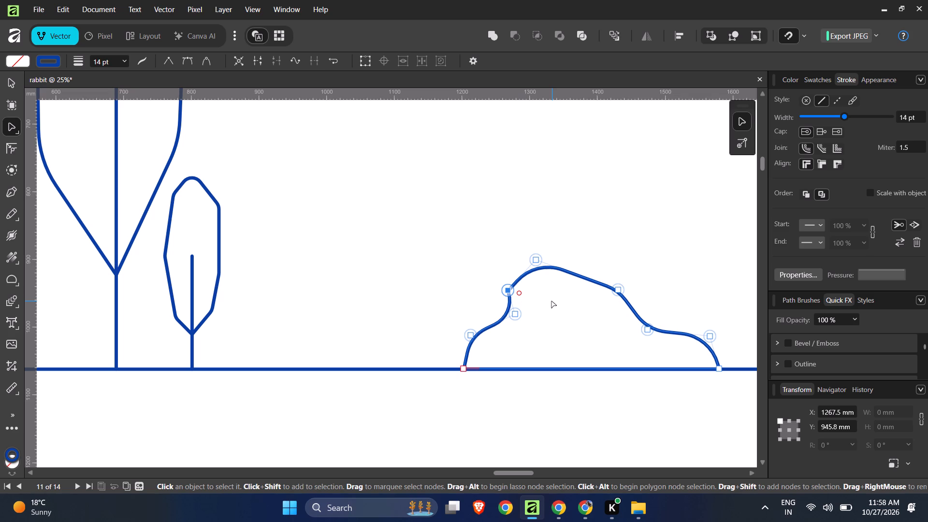
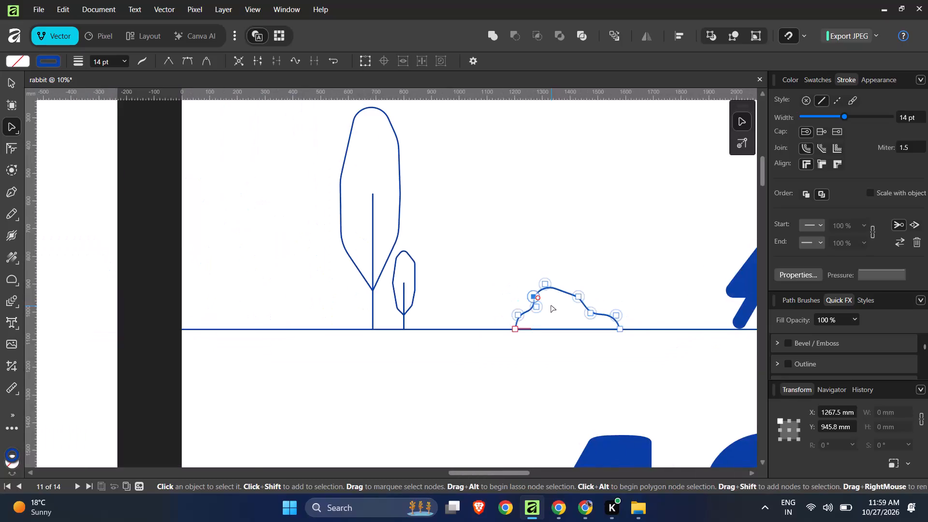
# Move the bush outline along the ground line toward the trees, leaving it just beside the small tree with its base on the line.
pyautogui.keyDown('ctrl'); pyautogui.scroll(-2, 551, 305); pyautogui.keyUp('ctrl')
pyautogui.click(14, 82)
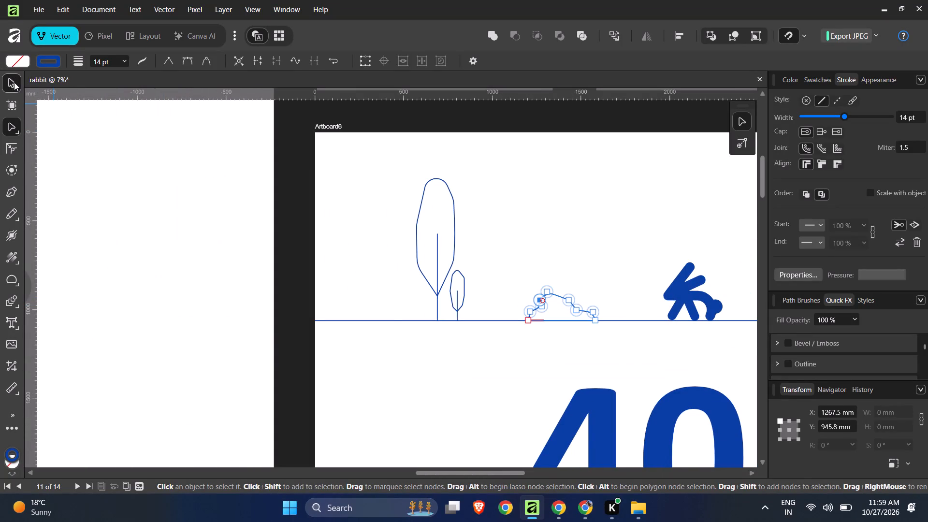
pyautogui.click(304, 282)
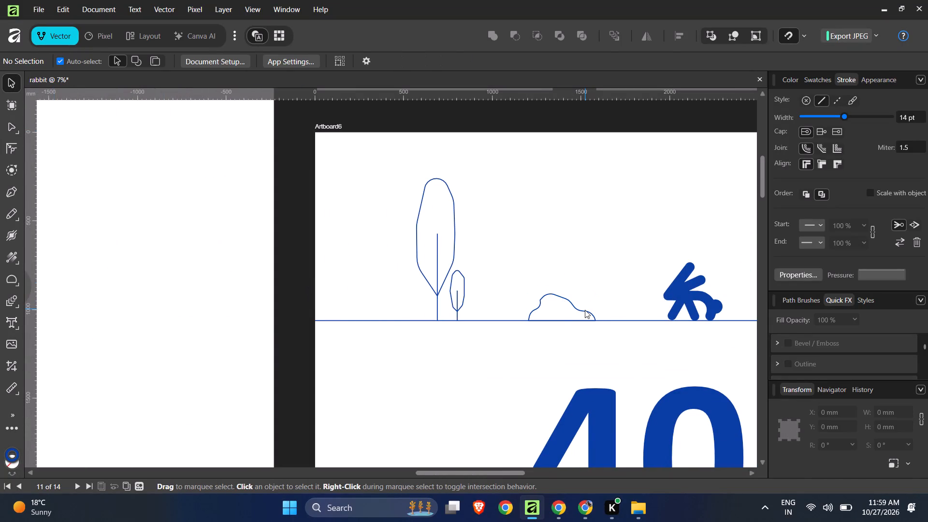
pyautogui.click(585, 310)
pyautogui.moveTo(584, 310); pyautogui.dragTo(545, 311)
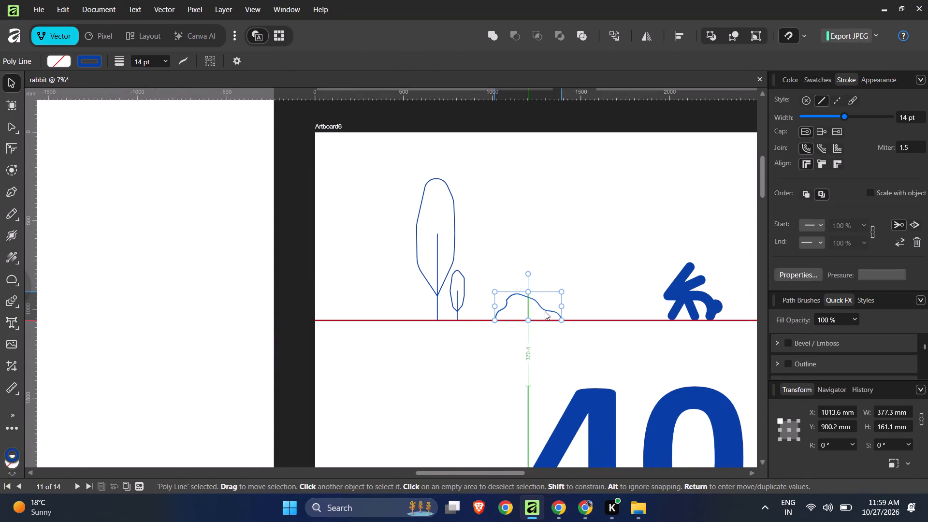
pyautogui.moveTo(545, 311); pyautogui.dragTo(531, 311)
pyautogui.click(542, 280)
pyautogui.keyDown('ctrl'); pyautogui.scroll(-3, 511, 230); pyautogui.keyUp('ctrl')
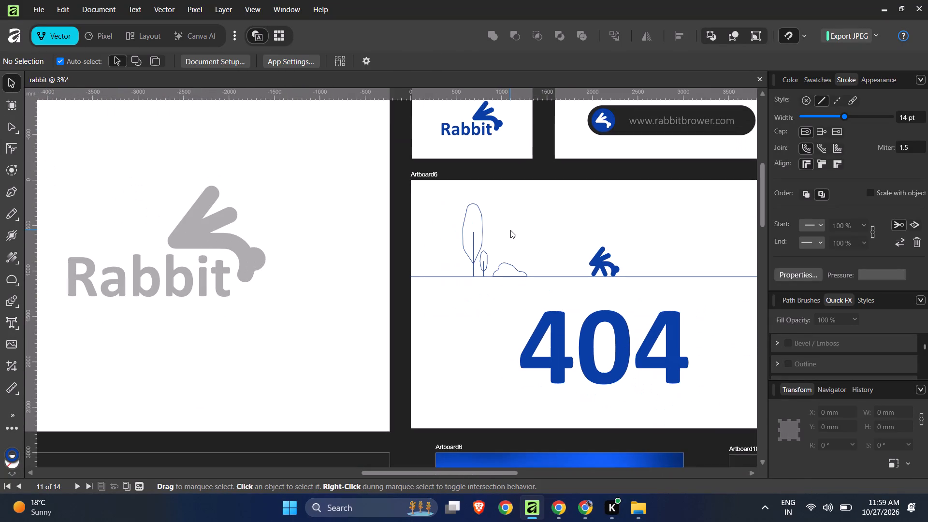
pyautogui.keyDown('ctrl'); pyautogui.scroll(1, 510, 230); pyautogui.keyUp('ctrl')
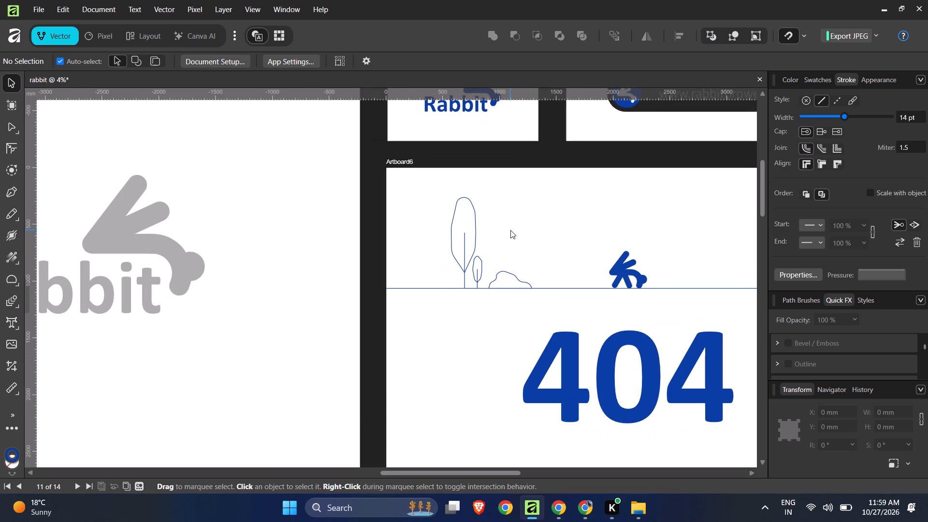
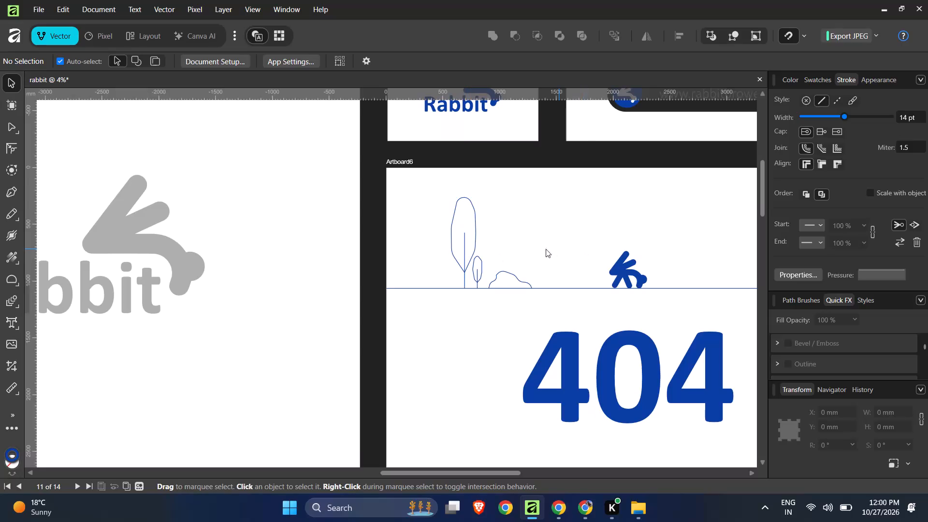
# Move the small tree's crown and trunk along the ground line, clear of the large tree and between it and the bush.
pyautogui.keyDown('ctrl'); pyautogui.scroll(-2, 530, 243); pyautogui.keyUp('ctrl')
pyautogui.keyDown('ctrl'); pyautogui.scroll(7, 530, 243); pyautogui.keyUp('ctrl')
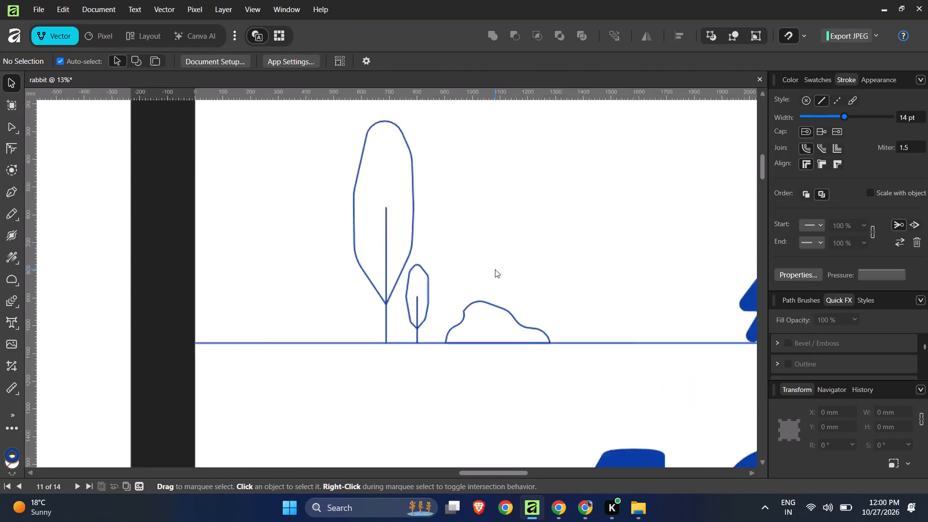
pyautogui.moveTo(438, 279); pyautogui.dragTo(388, 349)
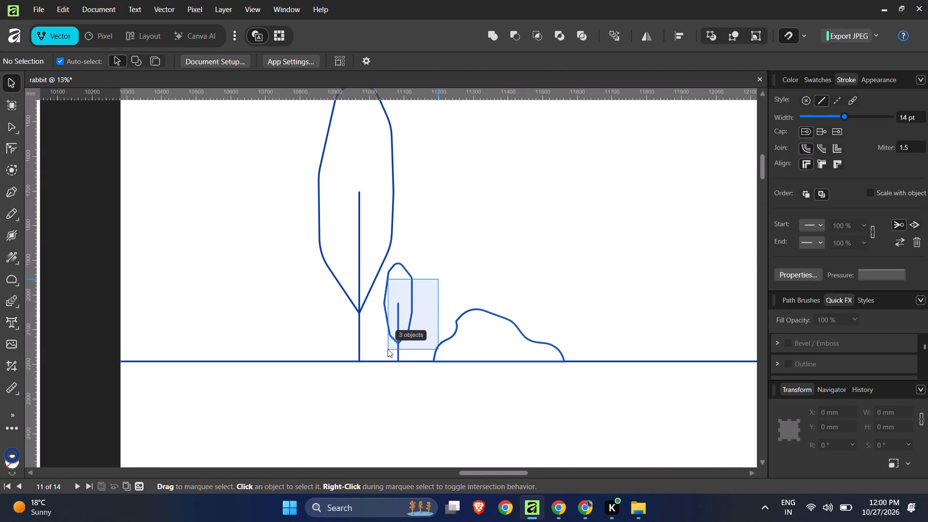
pyautogui.click(436, 295)
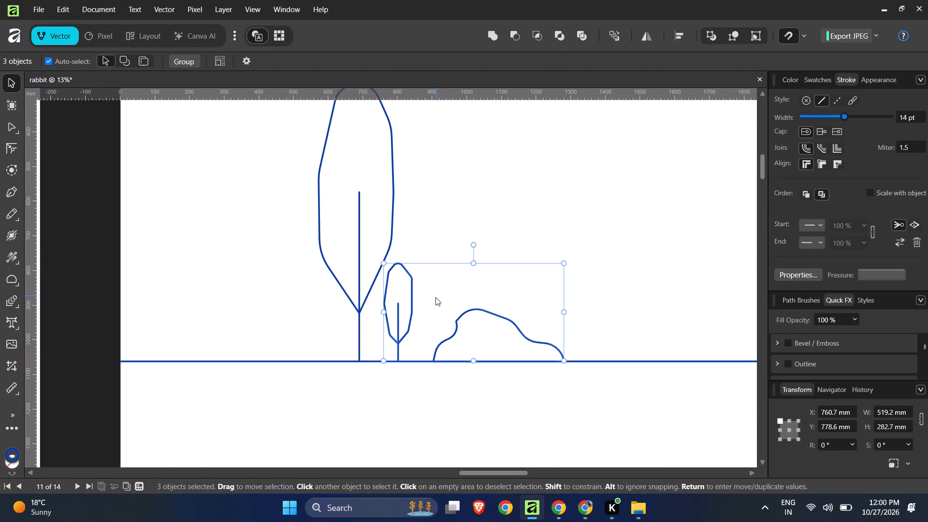
pyautogui.moveTo(422, 299); pyautogui.dragTo(378, 336)
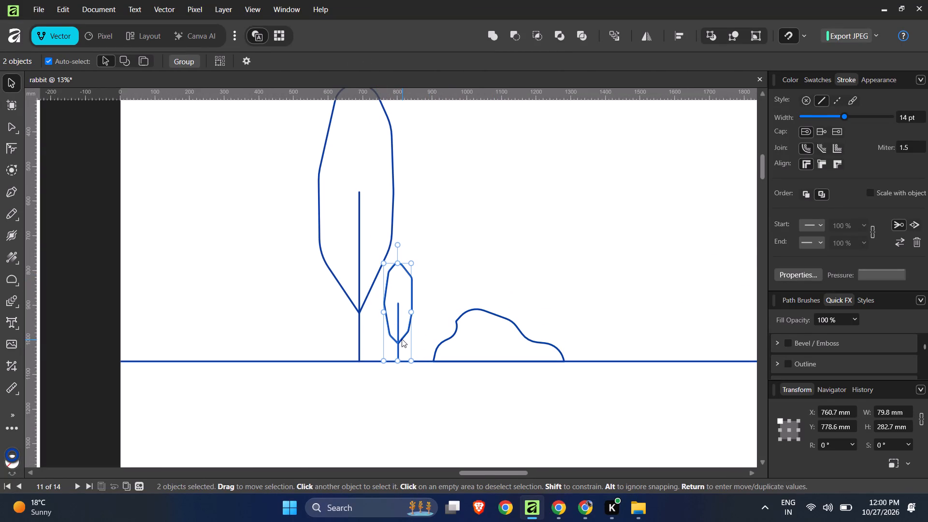
pyautogui.moveTo(401, 338); pyautogui.dragTo(312, 342)
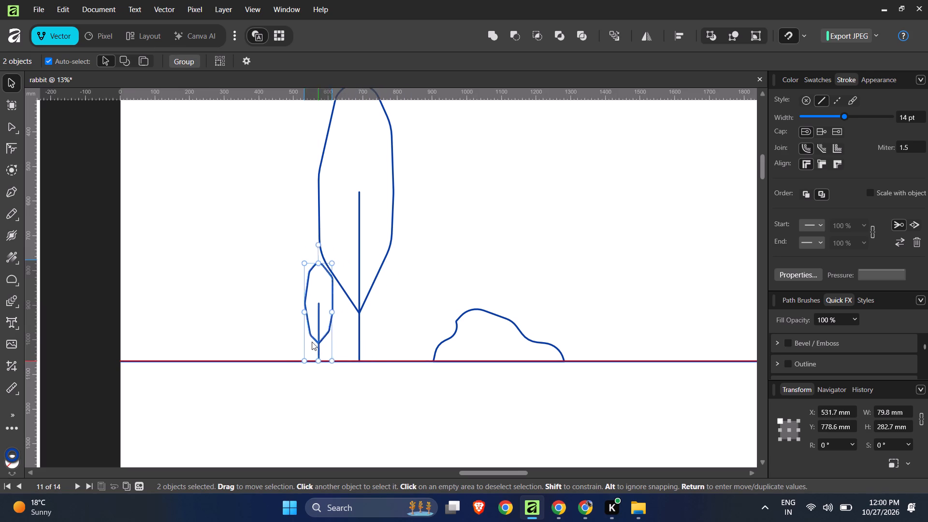
pyautogui.moveTo(312, 342); pyautogui.dragTo(380, 346)
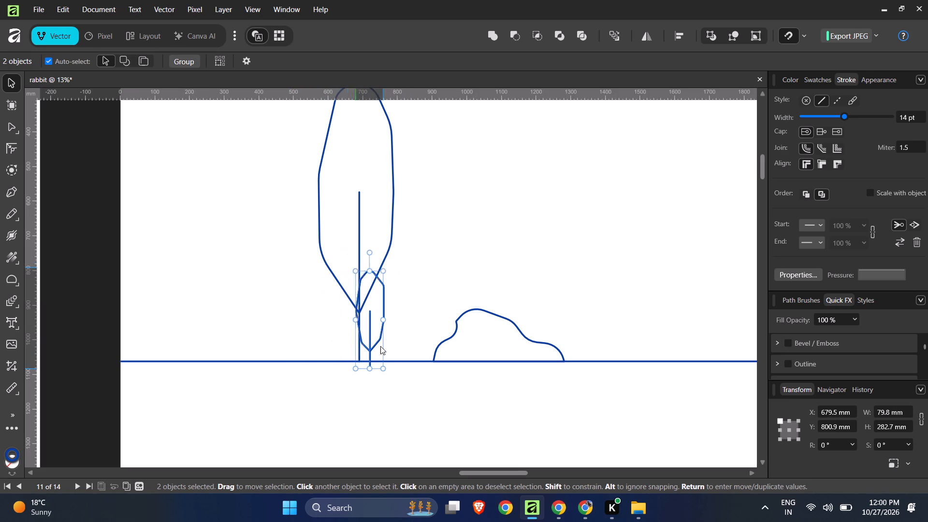
pyautogui.moveTo(380, 346); pyautogui.dragTo(407, 341)
pyautogui.click(476, 244)
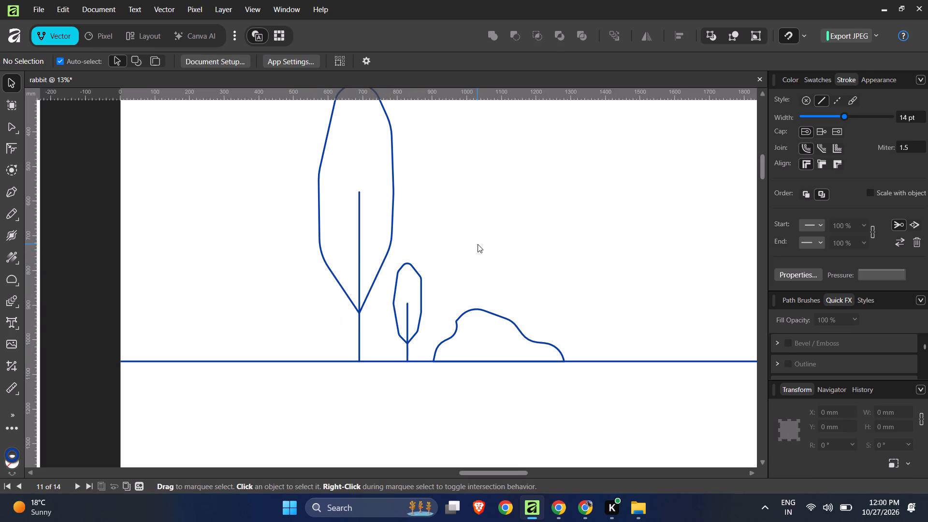
# Smooth the notch in the bush outline's tree-facing side by moving its inner node outward to about X 951 mm, Y 978 mm.
pyautogui.keyDown('ctrl'); pyautogui.scroll(-4, 478, 244); pyautogui.keyUp('ctrl')
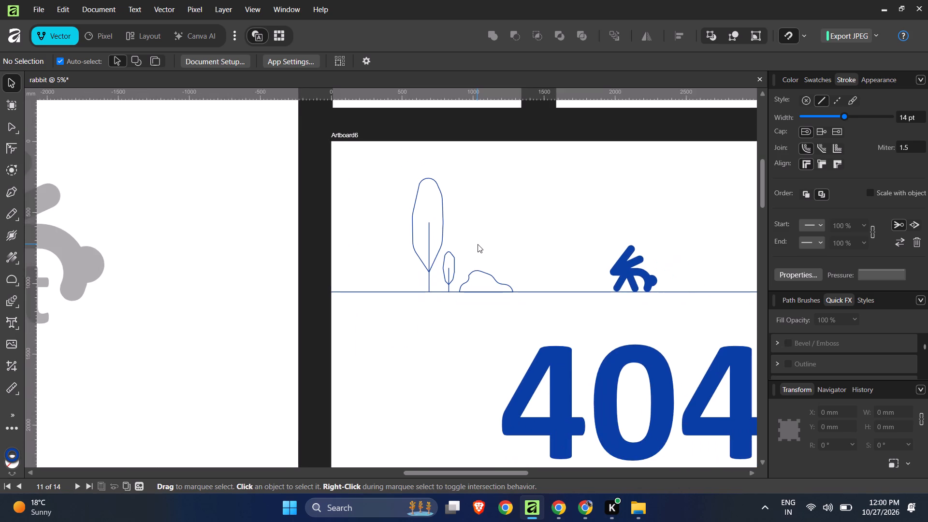
pyautogui.keyDown('ctrl'); pyautogui.scroll(2, 478, 244); pyautogui.keyUp('ctrl')
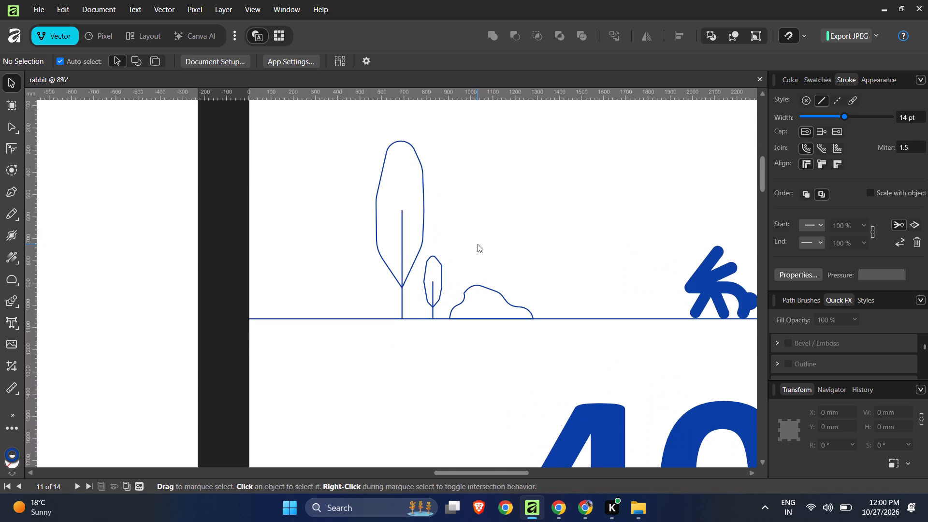
pyautogui.keyDown('ctrl'); pyautogui.scroll(1, 478, 244); pyautogui.keyUp('ctrl')
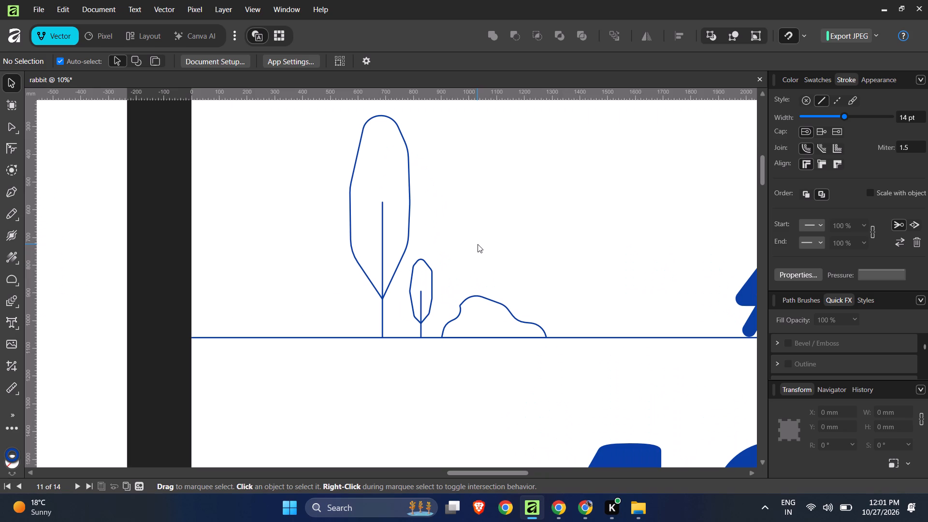
pyautogui.click(463, 304)
pyautogui.click(461, 304)
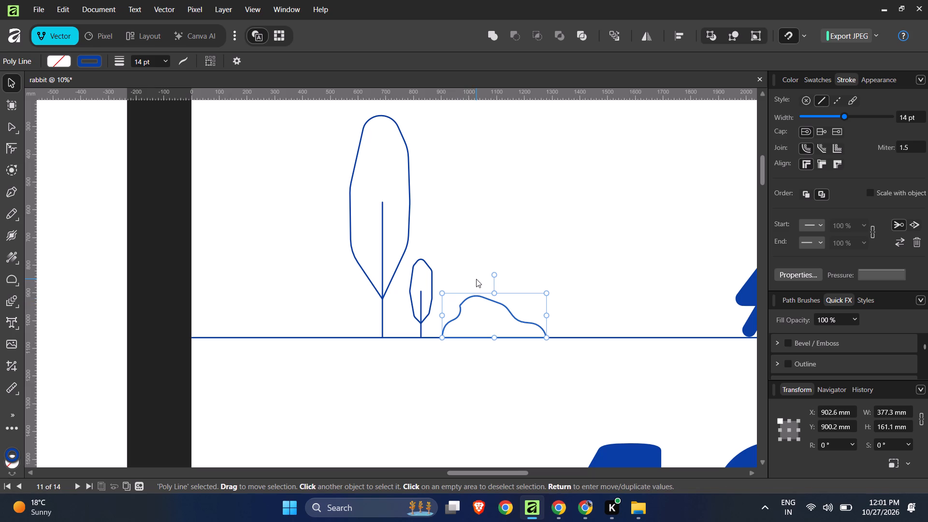
pyautogui.click(500, 261)
pyautogui.moveTo(470, 281); pyautogui.dragTo(459, 309)
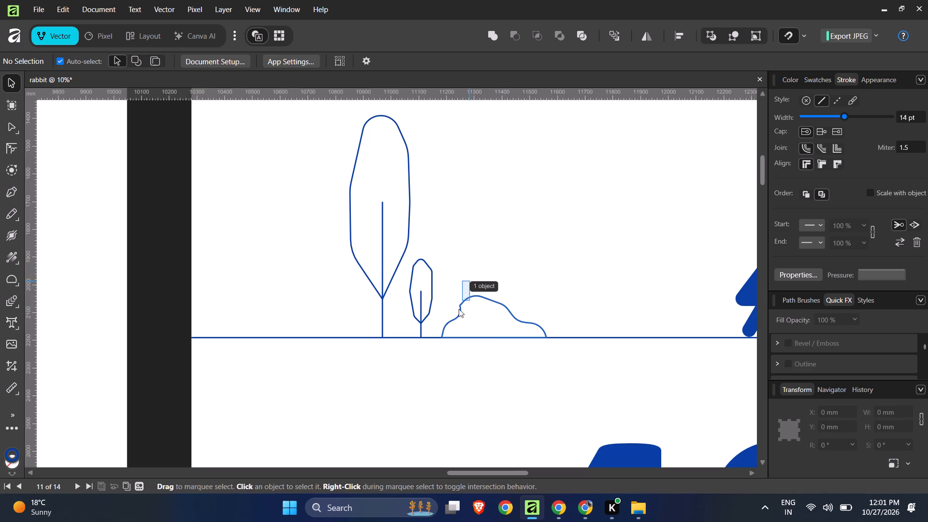
pyautogui.moveTo(459, 309); pyautogui.dragTo(454, 315)
pyautogui.click(14, 124)
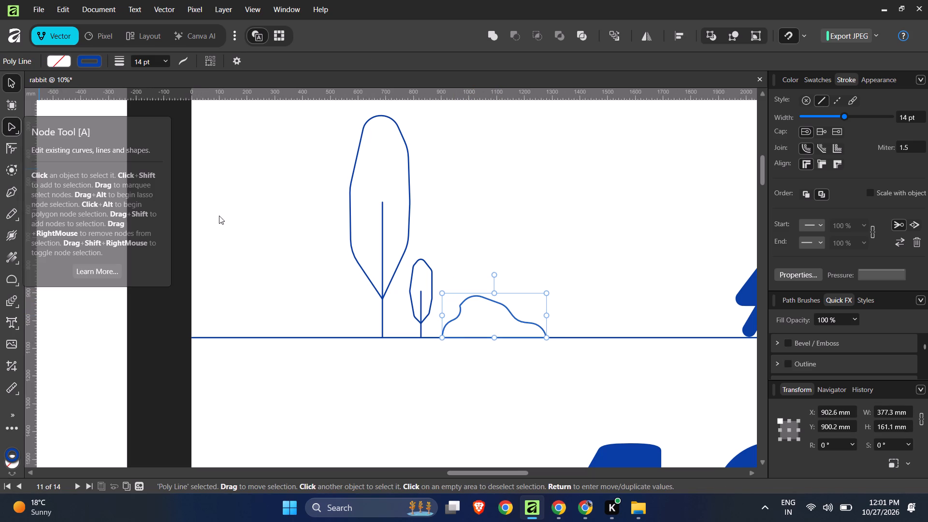
pyautogui.scroll(5, 466, 317)
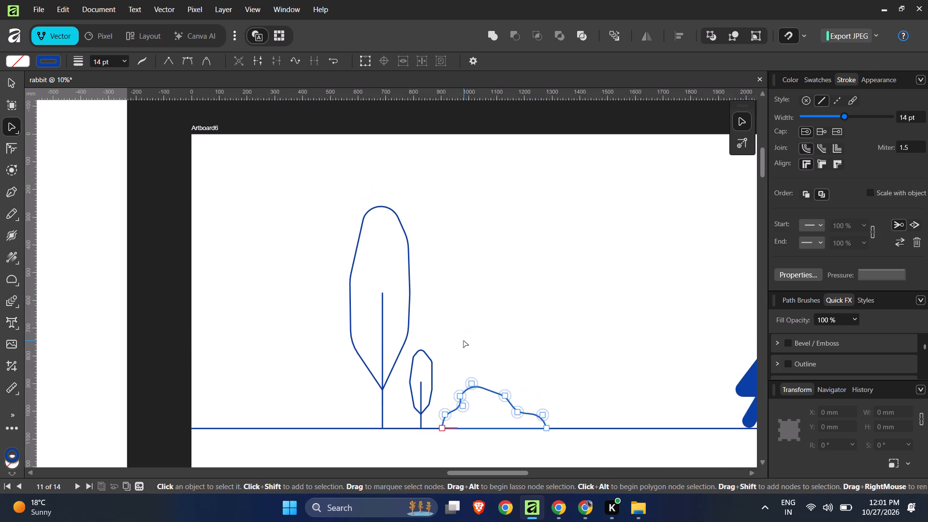
pyautogui.scroll(-5, 464, 341)
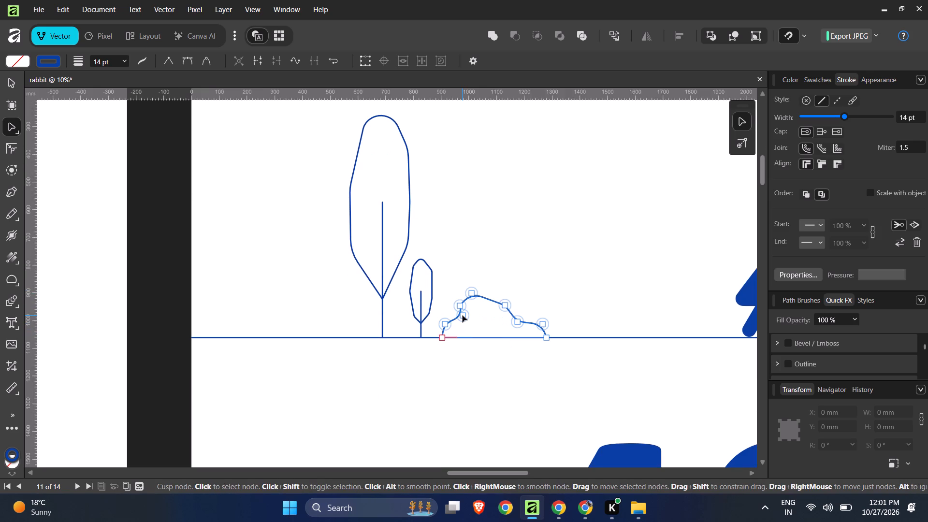
pyautogui.click(463, 316)
pyautogui.moveTo(463, 316); pyautogui.dragTo(457, 318)
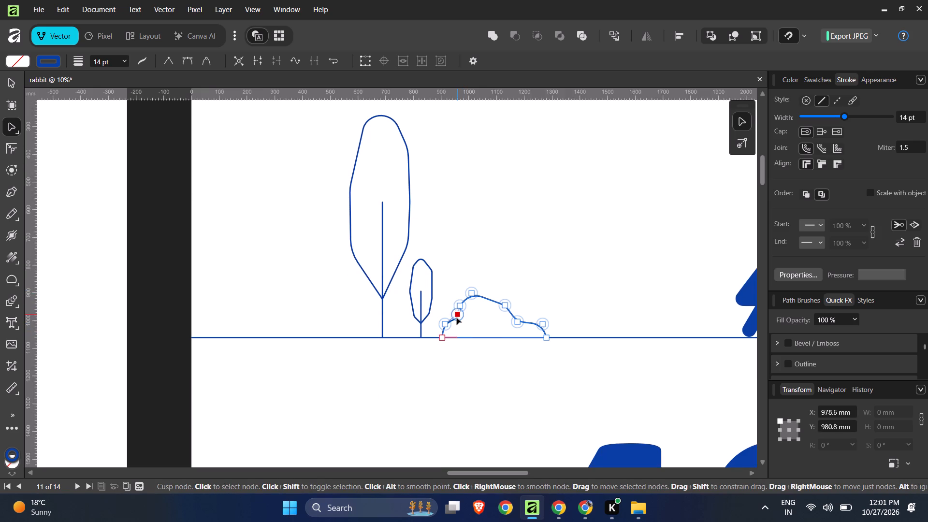
pyautogui.moveTo(457, 318); pyautogui.dragTo(455, 322)
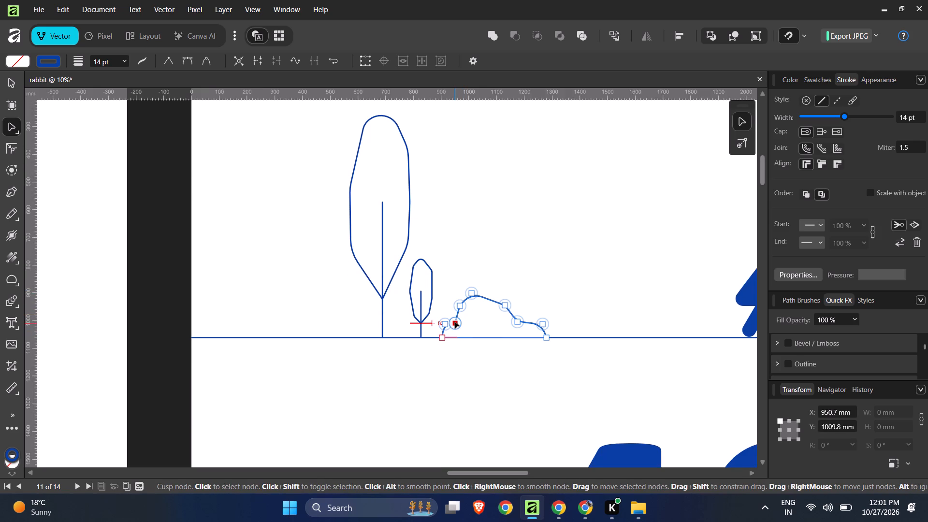
pyautogui.moveTo(455, 322); pyautogui.dragTo(455, 319)
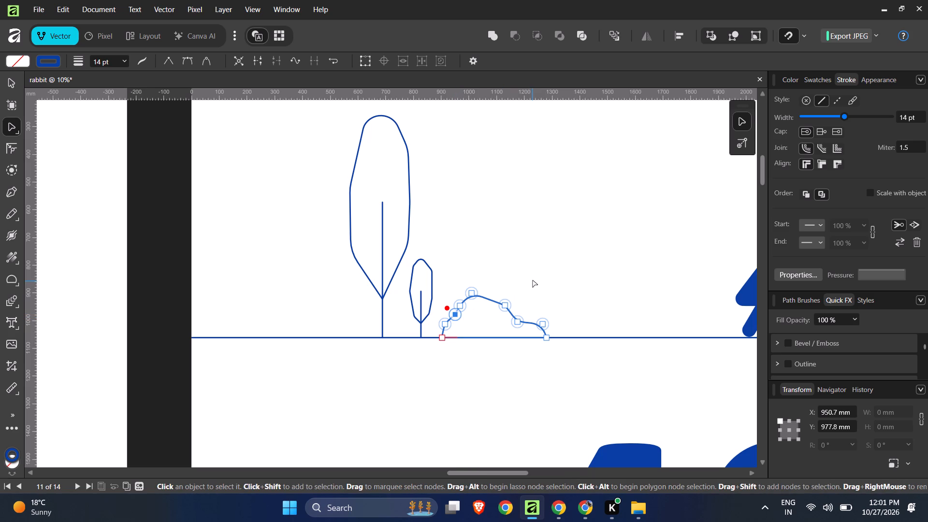
pyautogui.click(533, 279)
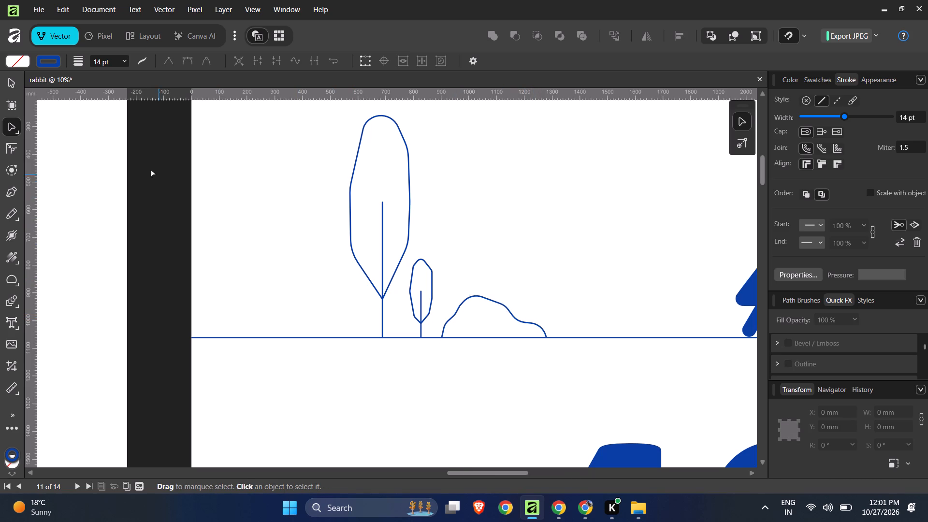
pyautogui.click(15, 88)
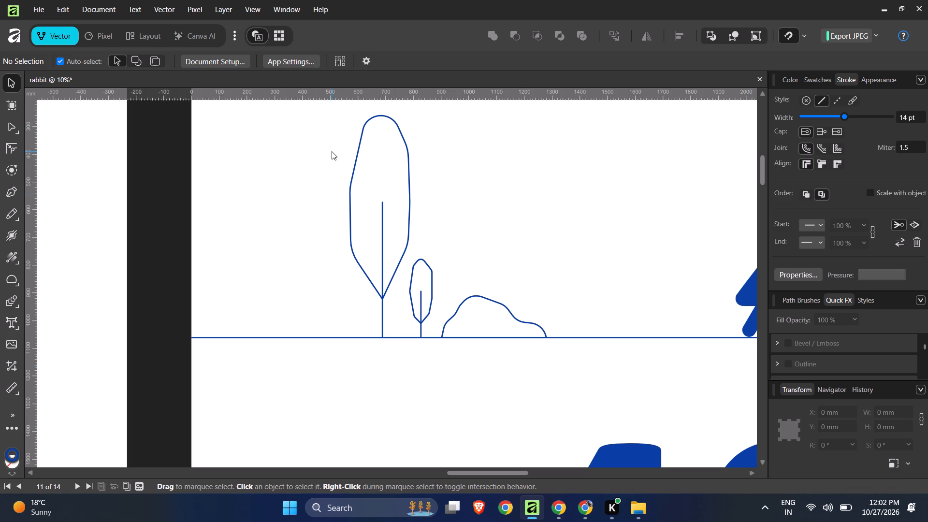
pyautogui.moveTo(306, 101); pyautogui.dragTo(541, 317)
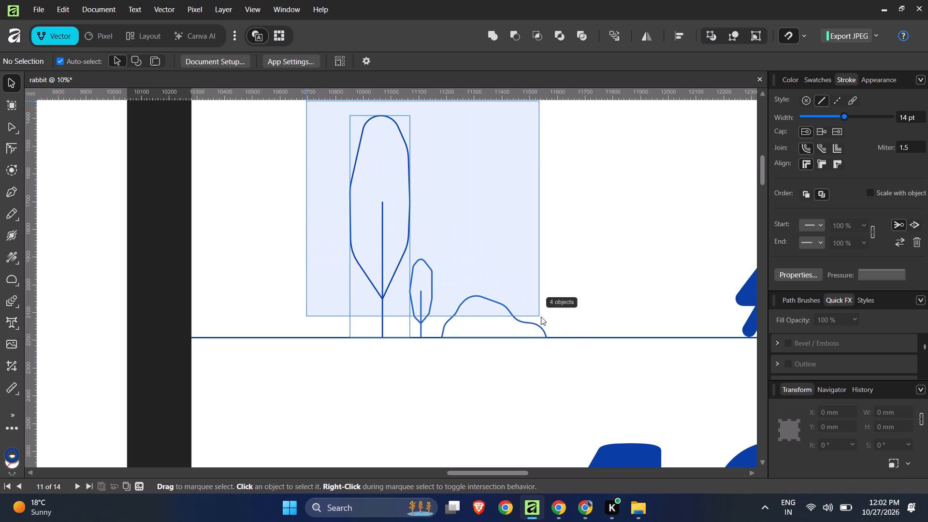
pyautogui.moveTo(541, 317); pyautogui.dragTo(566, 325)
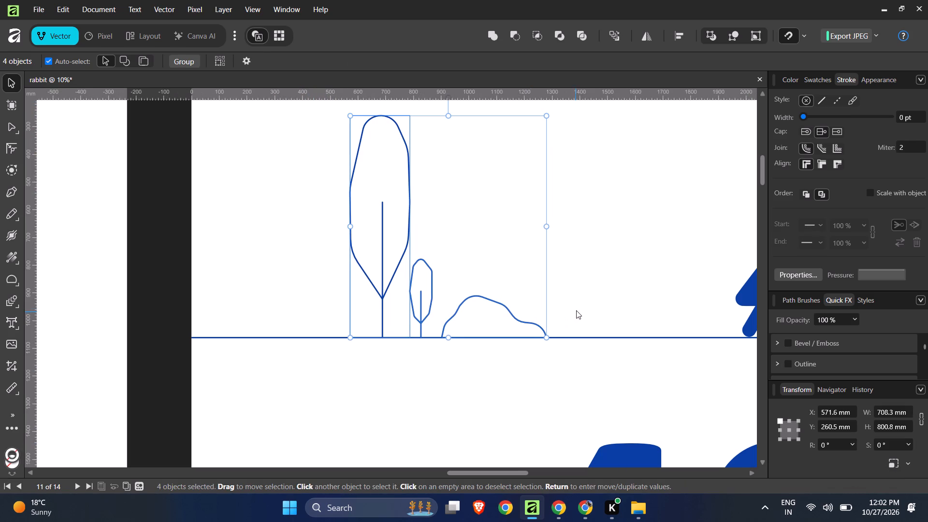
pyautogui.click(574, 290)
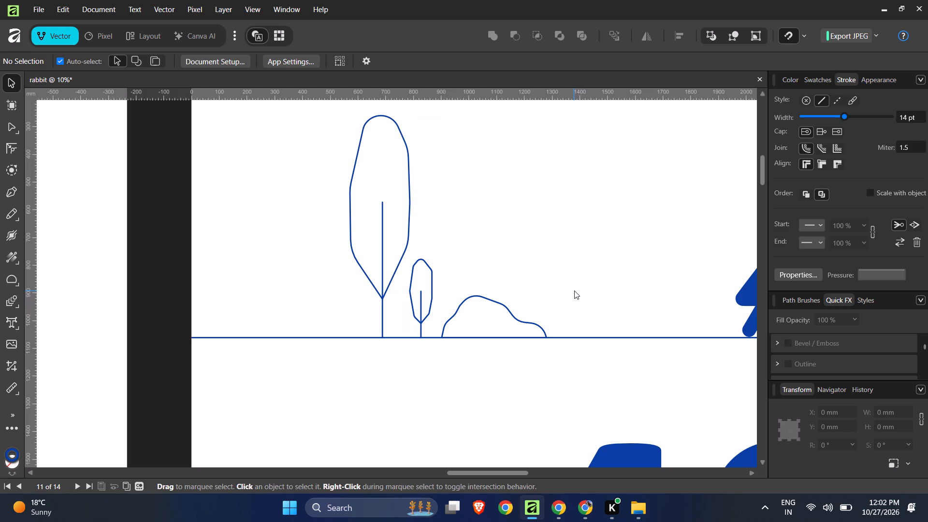
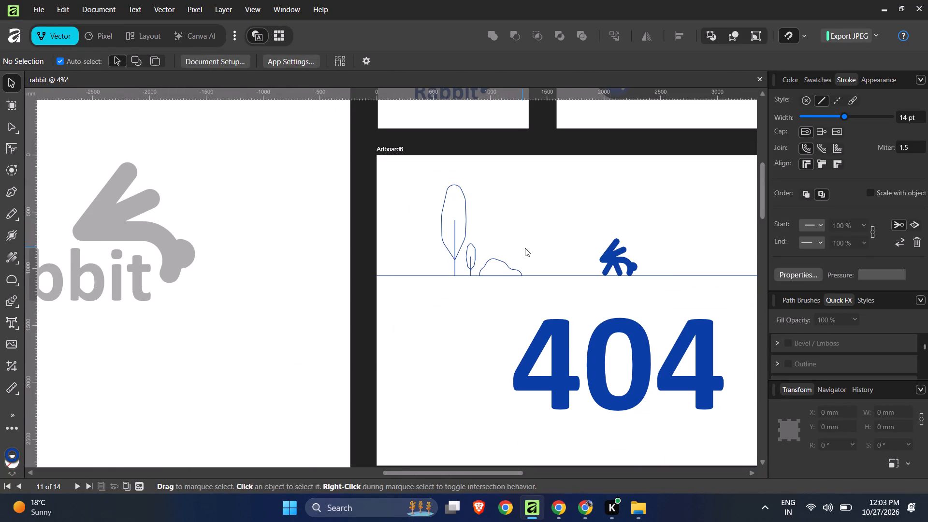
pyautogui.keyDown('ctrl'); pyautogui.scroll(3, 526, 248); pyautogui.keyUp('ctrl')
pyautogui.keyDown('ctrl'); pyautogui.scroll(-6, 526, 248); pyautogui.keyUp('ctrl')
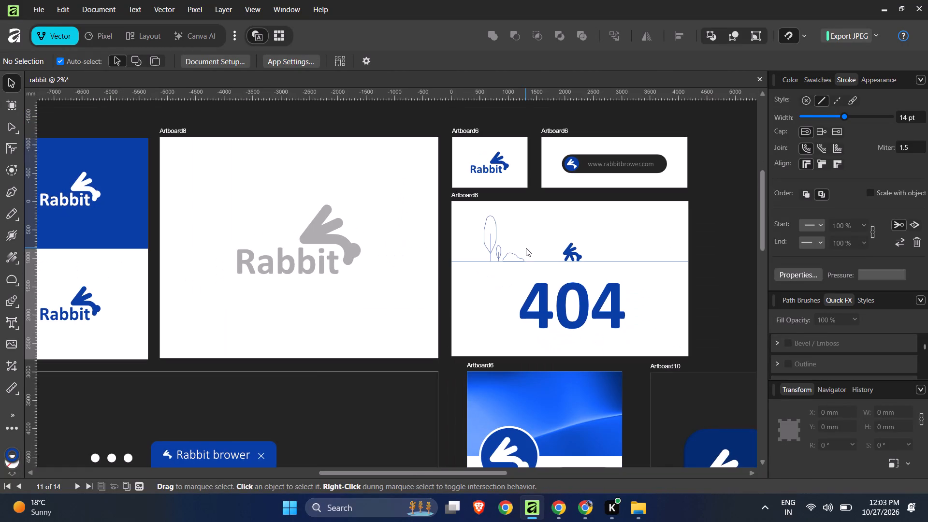